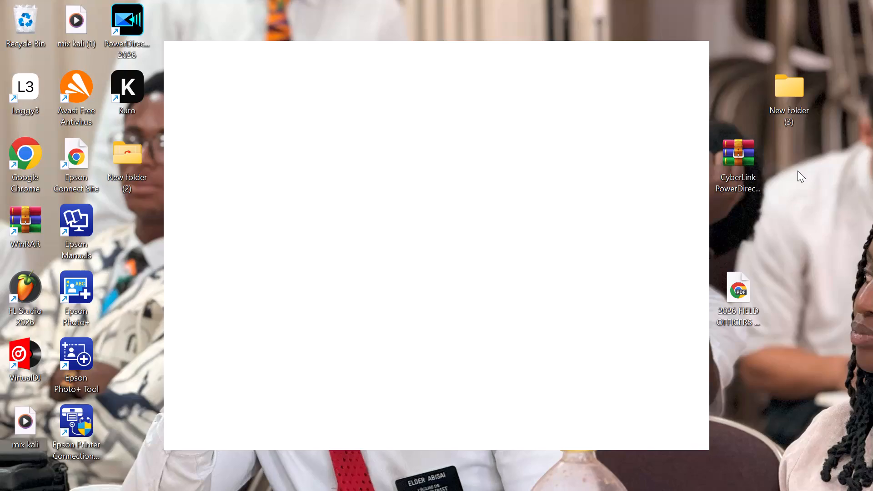
Switch to FL Studio and turn playlist track 2 into an instrument track using BooBass.
left_click(798, 170)
left_click(798, 170)
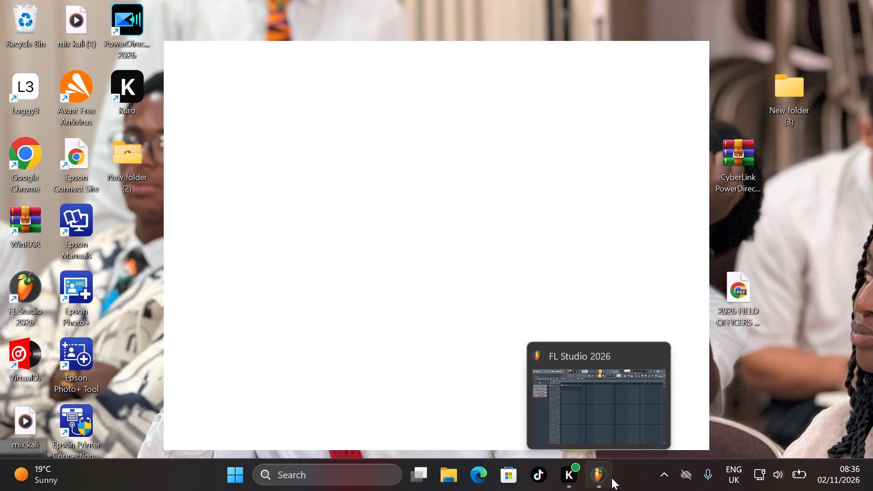
left_click(612, 478)
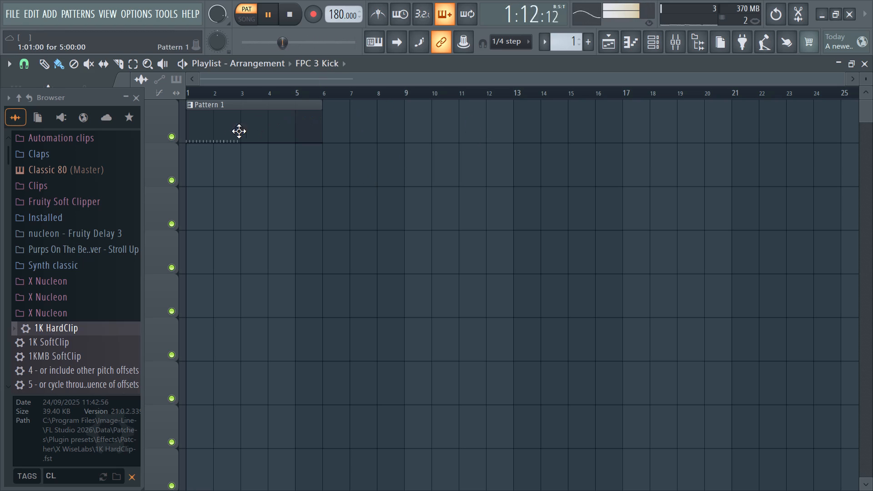
right_click(330, 164)
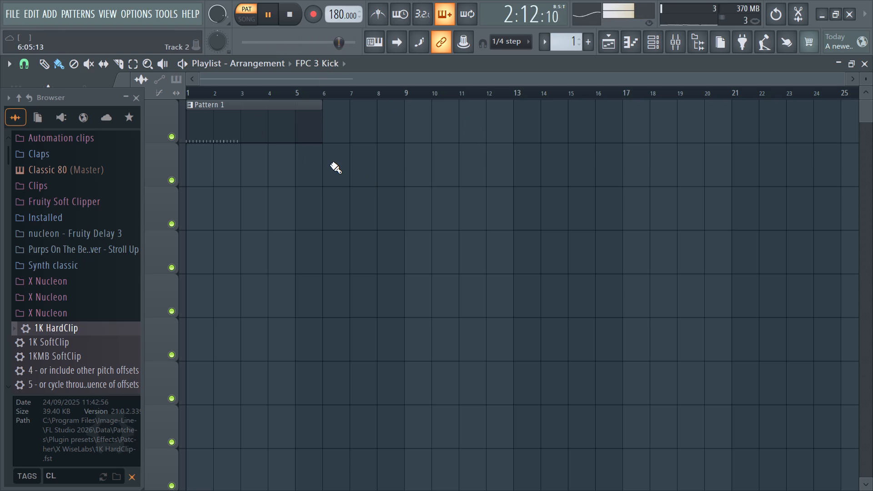
right_click(162, 170)
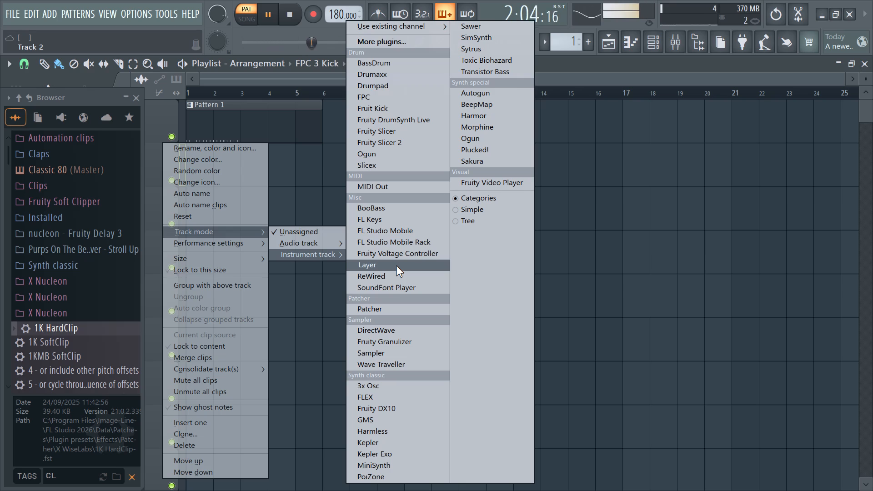
left_click(390, 205)
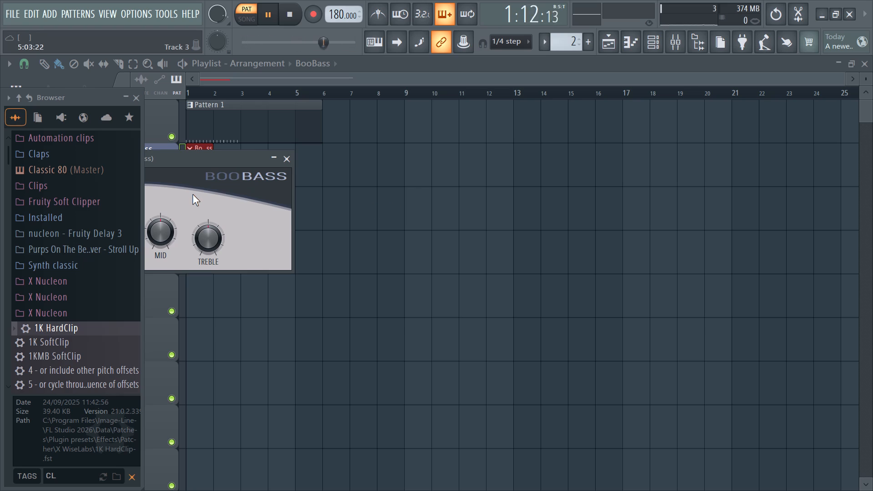
left_click(197, 249)
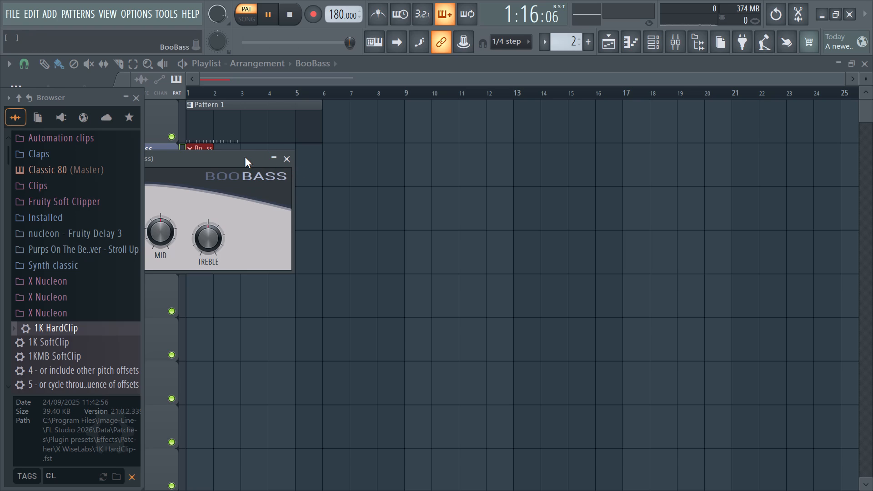
left_click(282, 159)
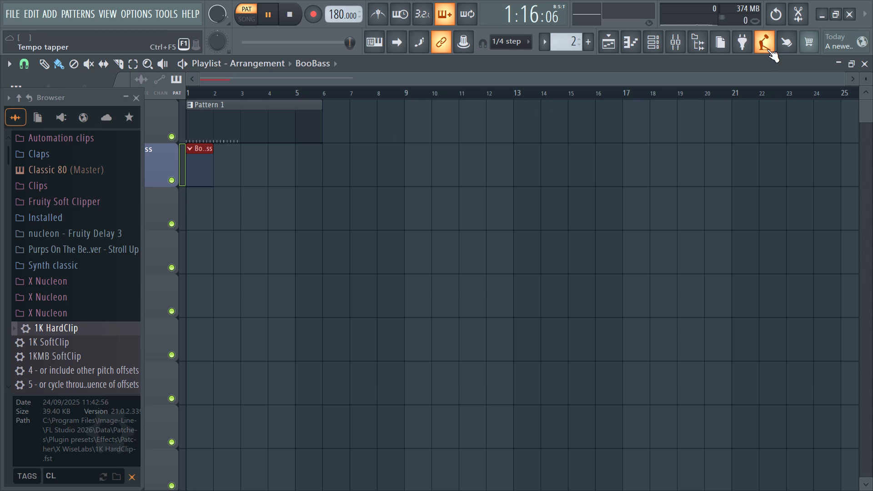
Open the BooBass piano roll maximized and close the Browser to expose the note grid.
left_click(626, 43)
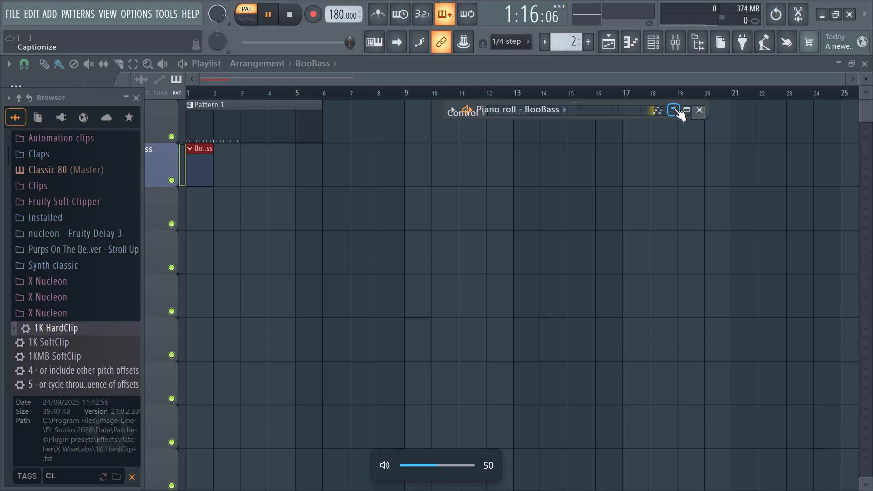
left_click(681, 110)
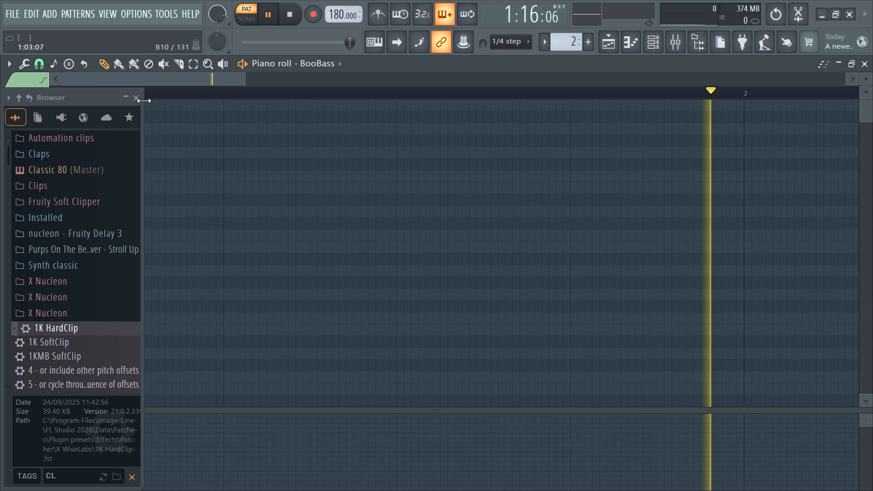
left_click(130, 102)
Try playing the empty BooBass pattern and change the playback mode from pattern to song.
key("space")
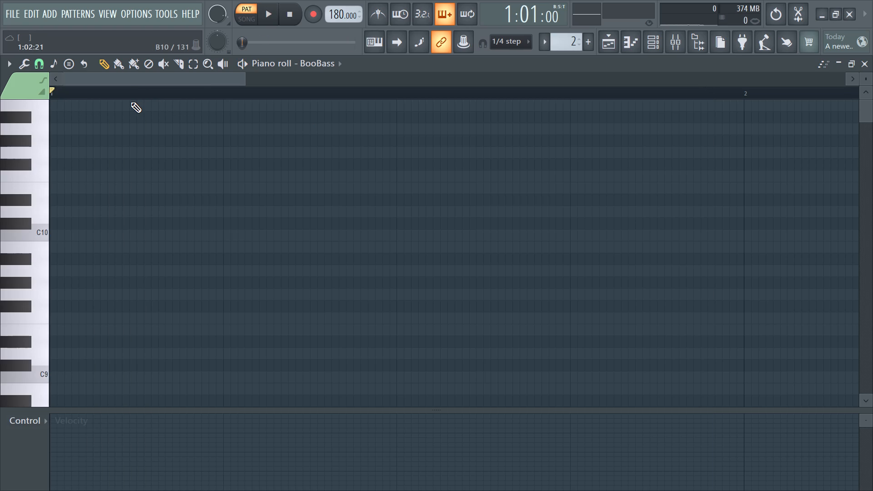
key("space")
scroll(238, 107, "right", 2)
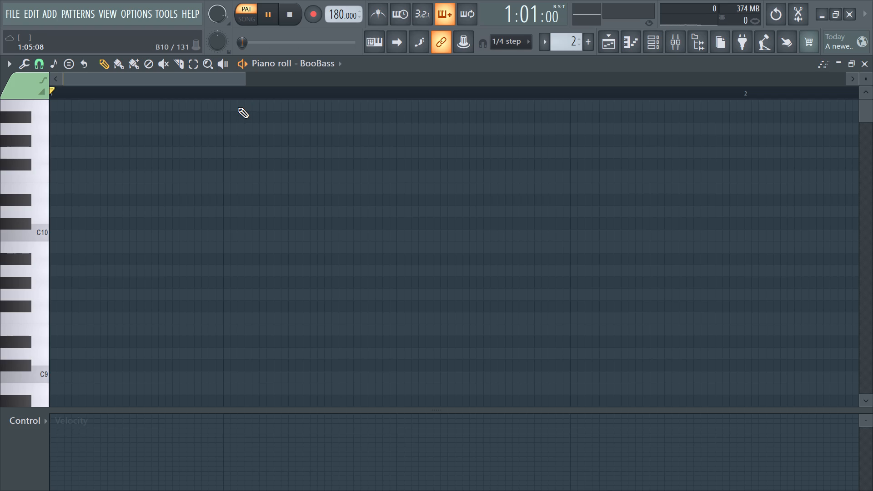
scroll(238, 107, "right", 1)
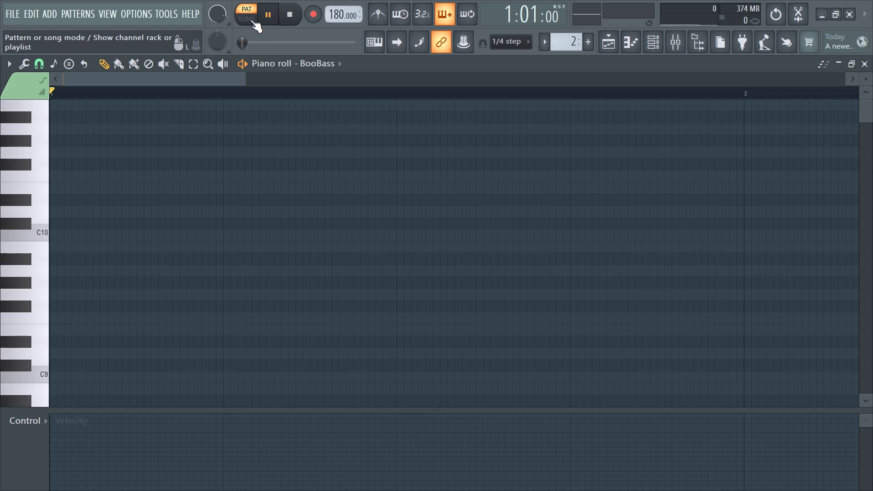
left_click(250, 20)
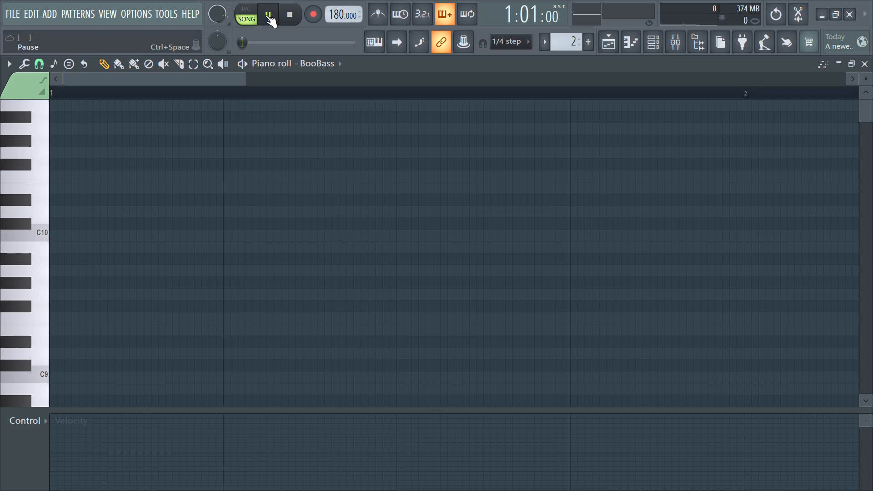
left_click(267, 16)
left_click(267, 16)
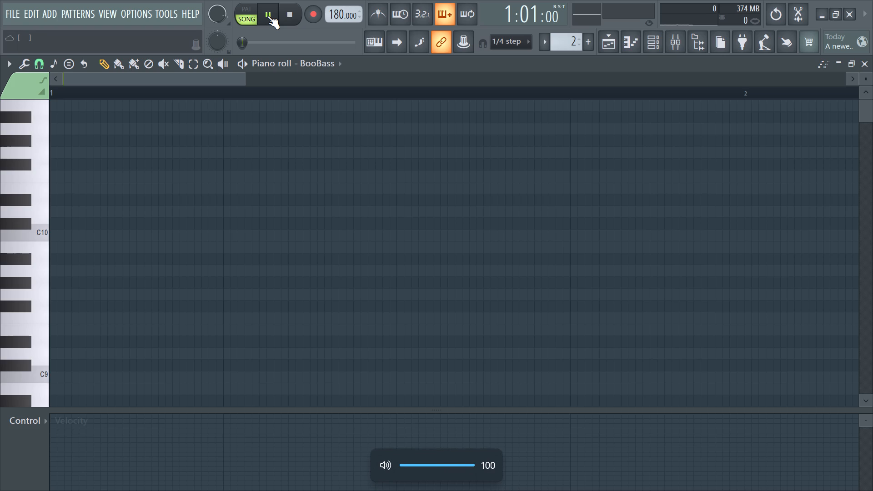
Place a two-step F10 note at the start of bar 1 in the BooBass piano roll.
left_click(54, 172)
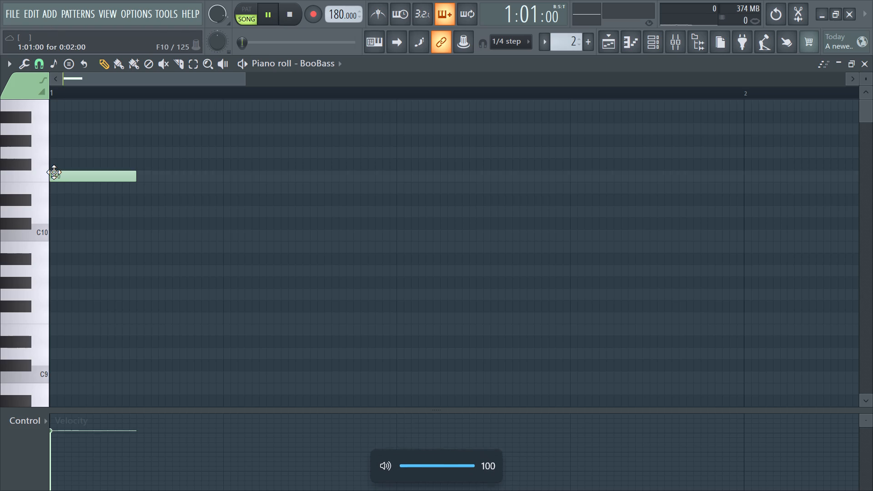
left_click(54, 172)
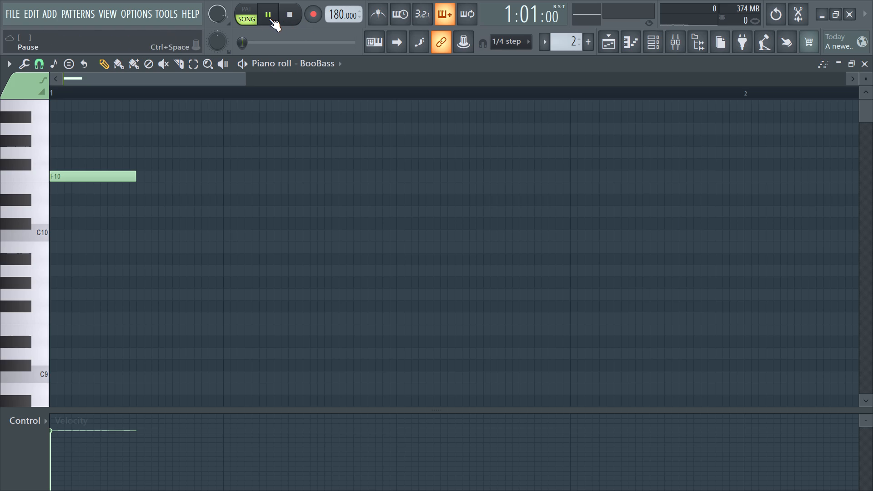
Test playback of the BooBass note by repeatedly starting and stopping the song, and audition the F10 key.
key("space")
key("space")
key("space")
key("space")
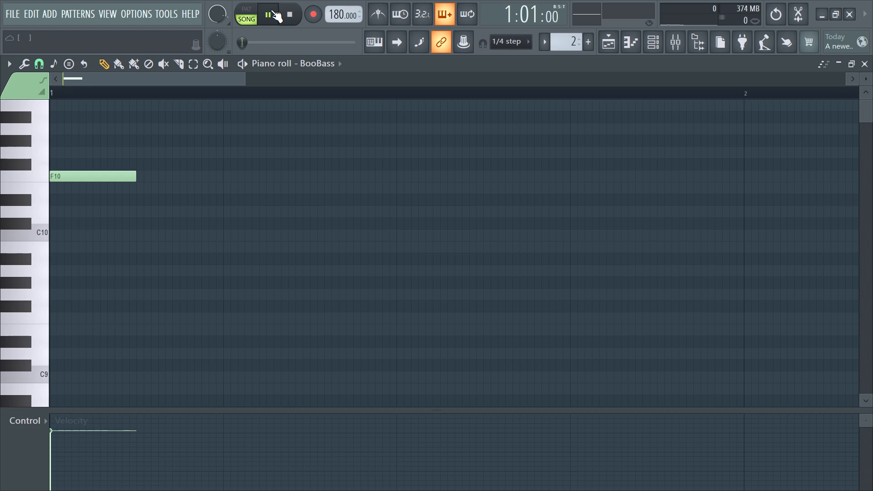
key("space")
key("space")
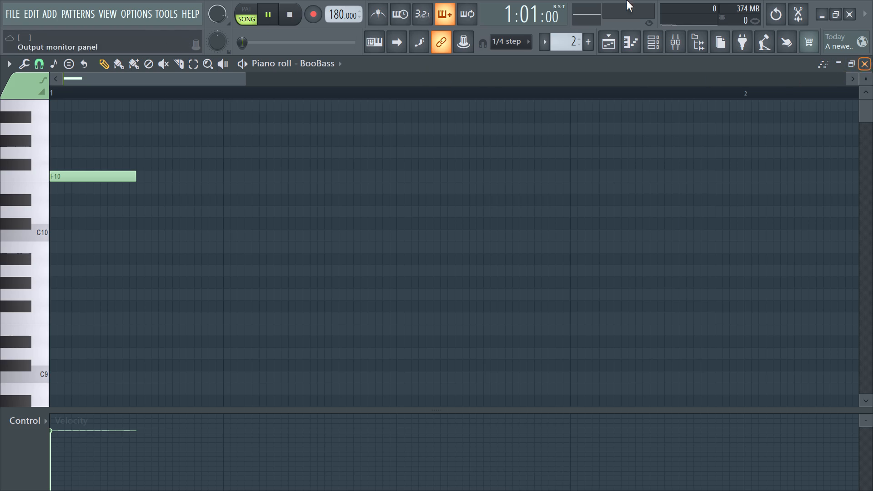
left_click(139, 81)
key("space")
key("space")
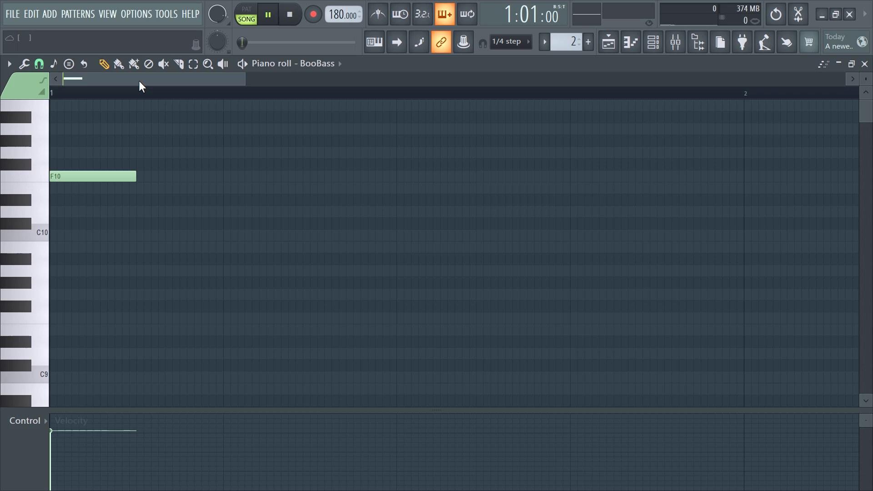
left_click(139, 81)
key("space")
key("space")
left_click(35, 177)
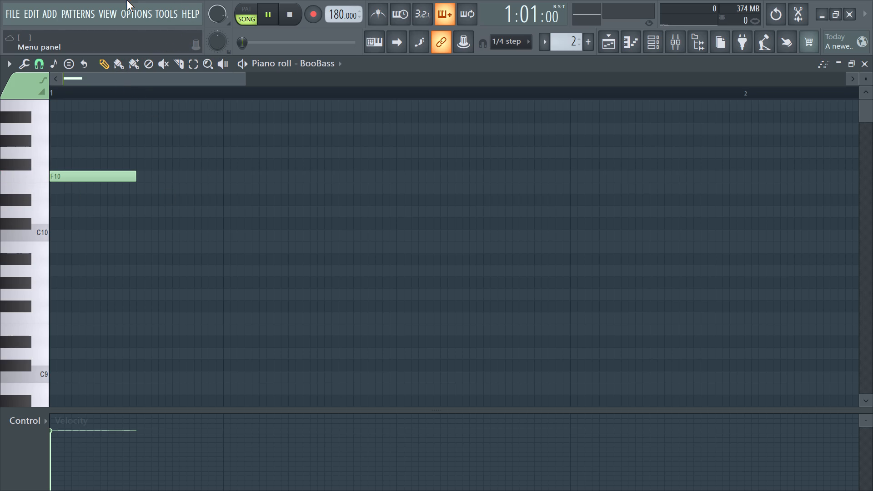
Examine the audio device and mixer settings.
left_click(134, 15)
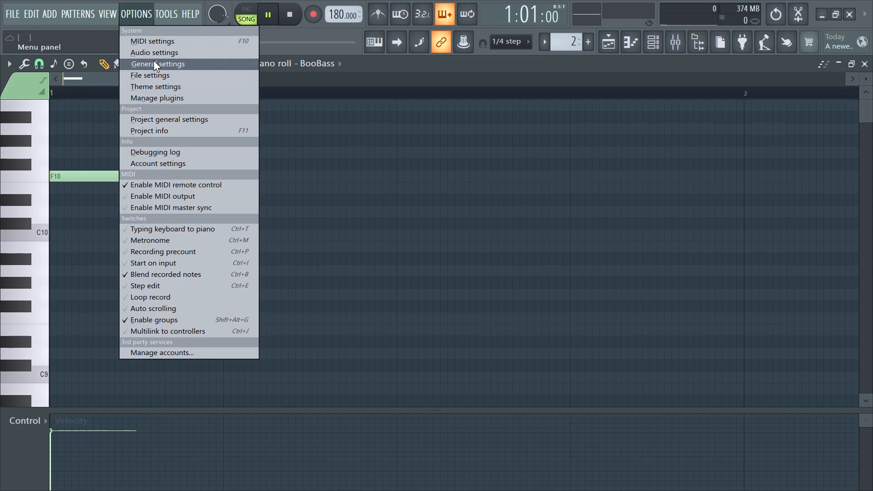
left_click(155, 56)
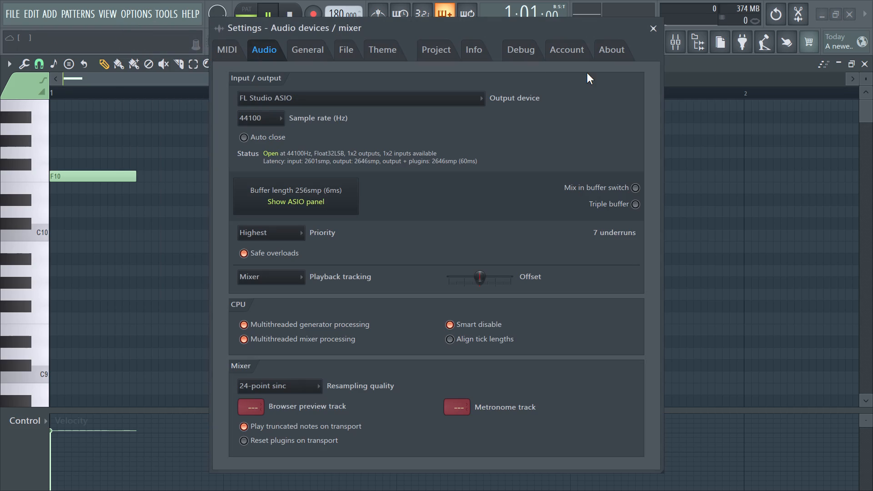
left_click(654, 28)
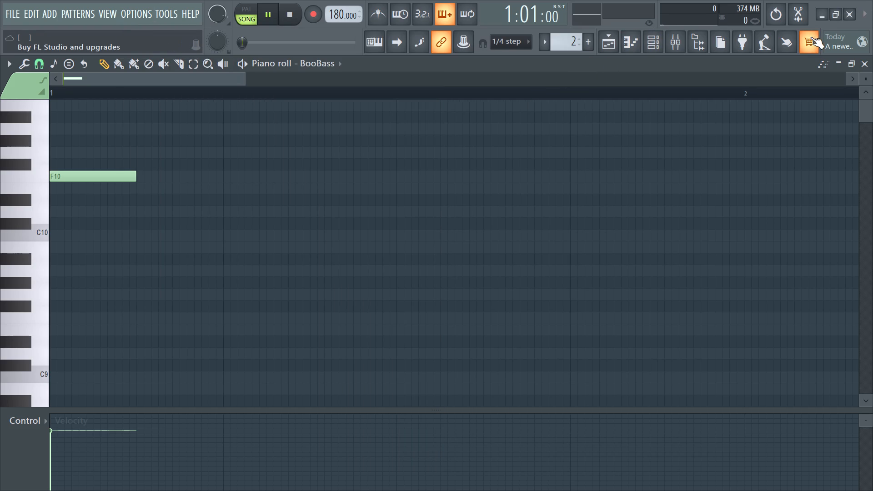
Start closing FL Studio and save the untitled project under the name BOO BASS in a new project folder.
left_click(850, 19)
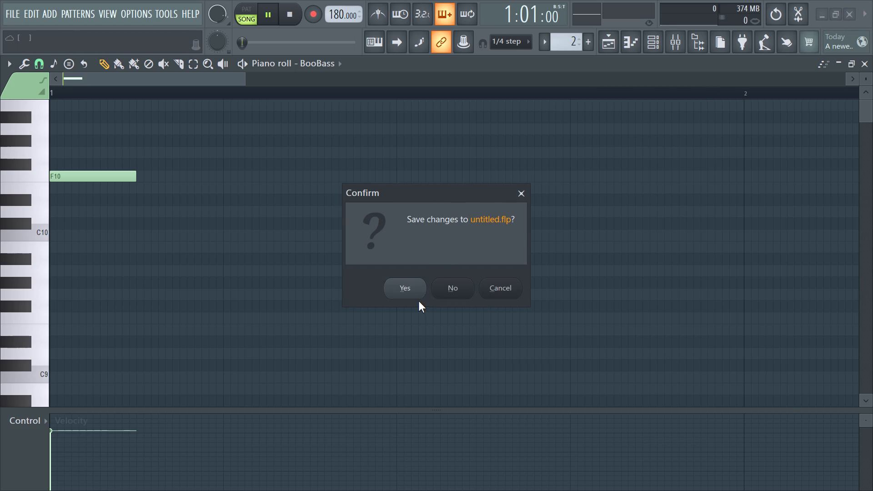
left_click(409, 291)
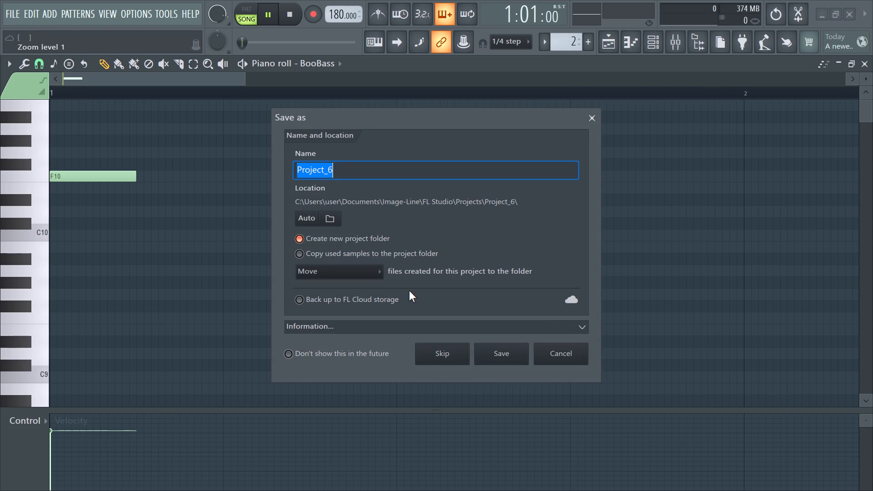
key("BackSpace")
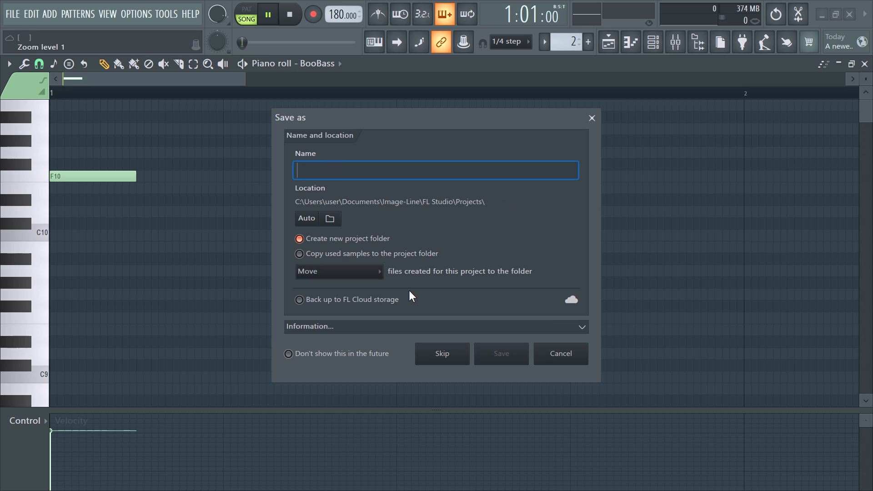
type("BOO BASS")
key("Return")
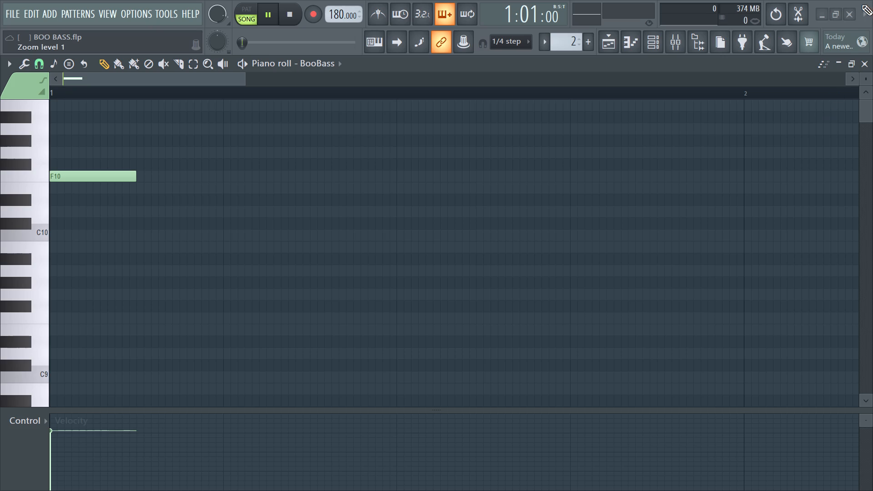
Close FL Studio, ending the program instead of waiting for it to respond.
left_click(849, 12)
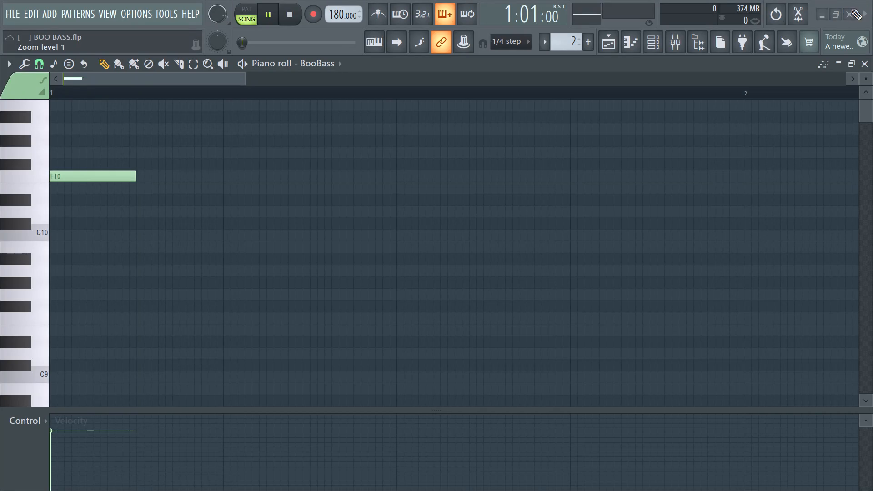
left_click(846, 14)
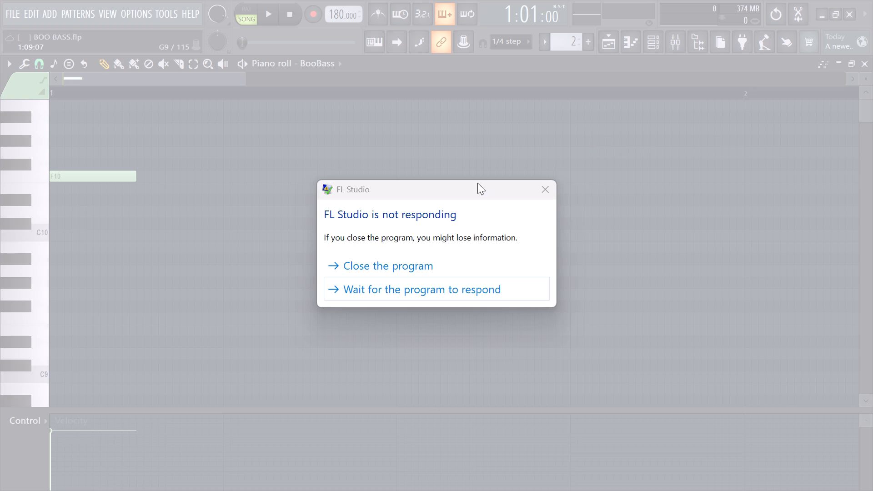
left_click(376, 270)
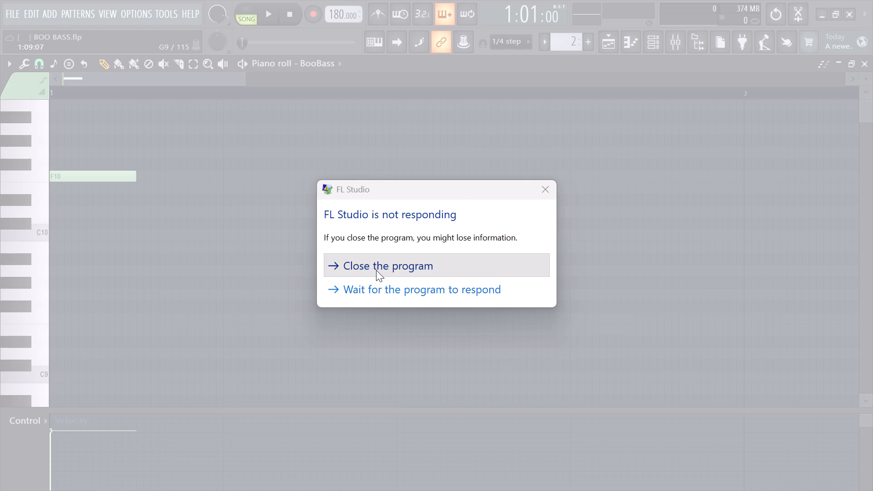
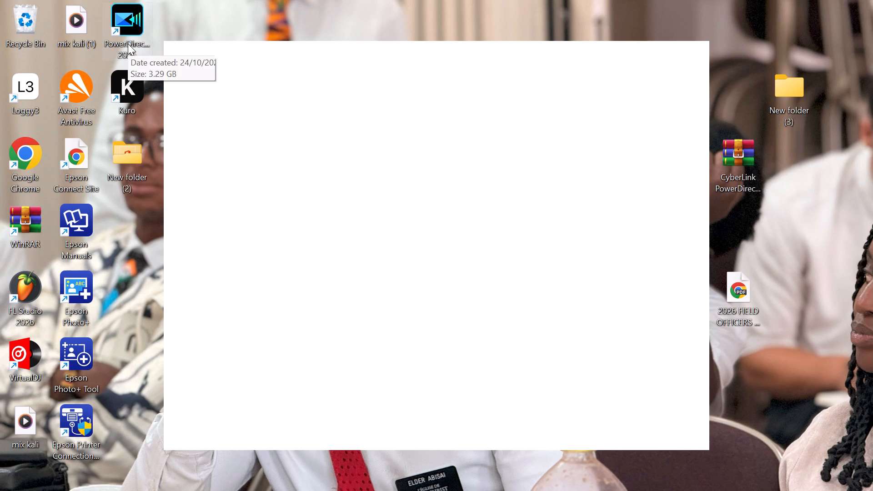
Launch FL Studio 2026 again from the desktop.
double_click(36, 287)
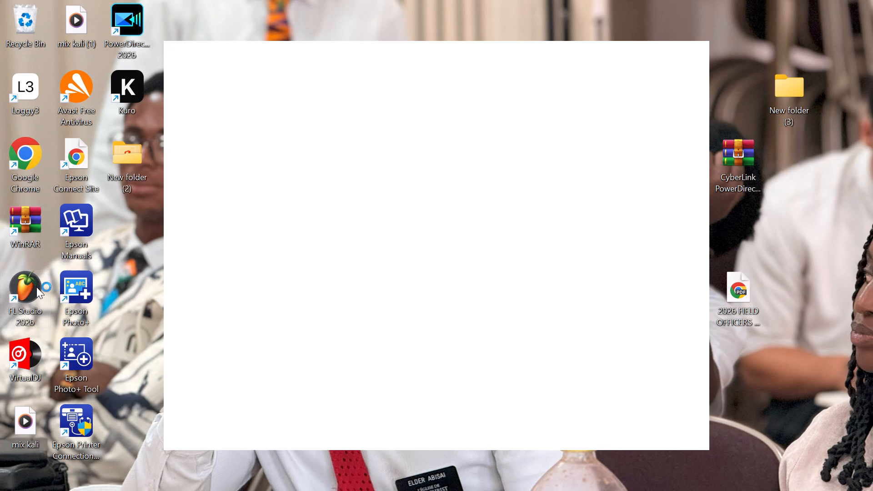
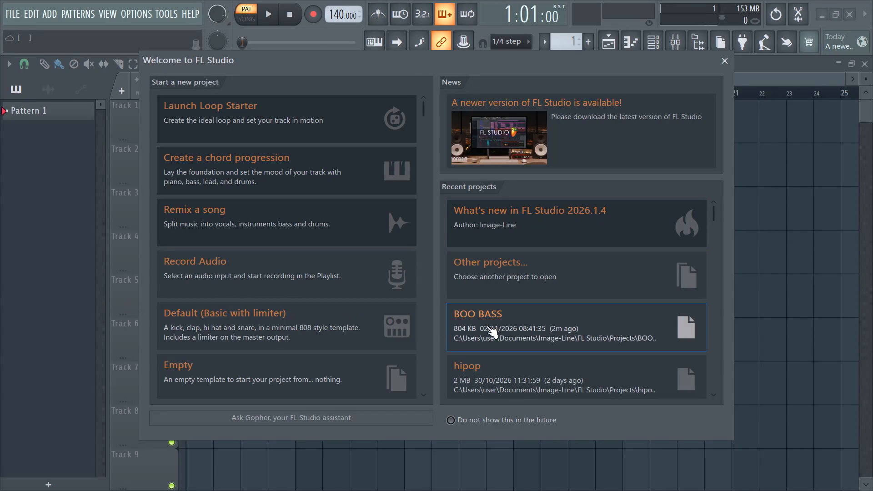
Open the recent project BOO BASS.
left_click(497, 322)
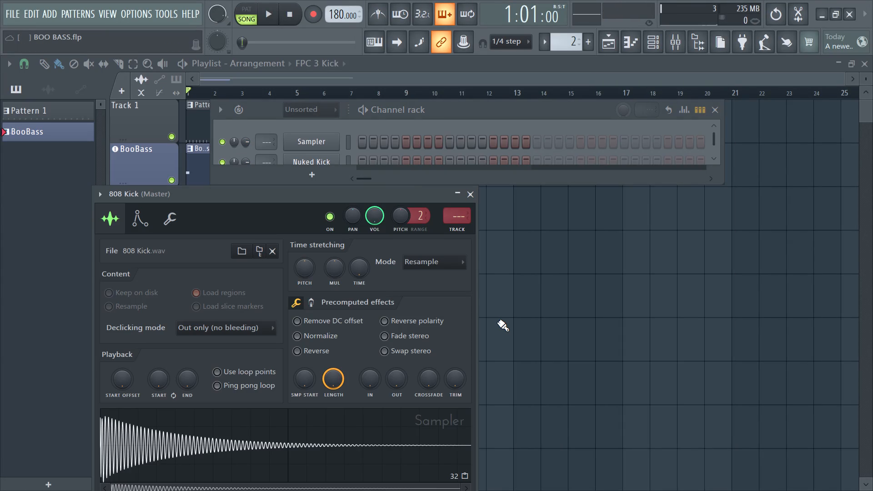
Start song playback and clear the 808 Kick and Channel rack windows from the Playlist.
left_click(467, 196)
key("space")
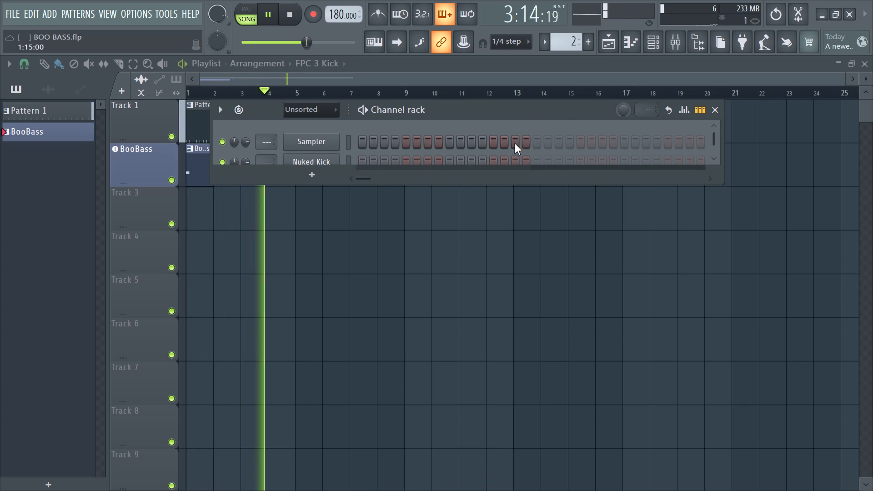
left_click(716, 106)
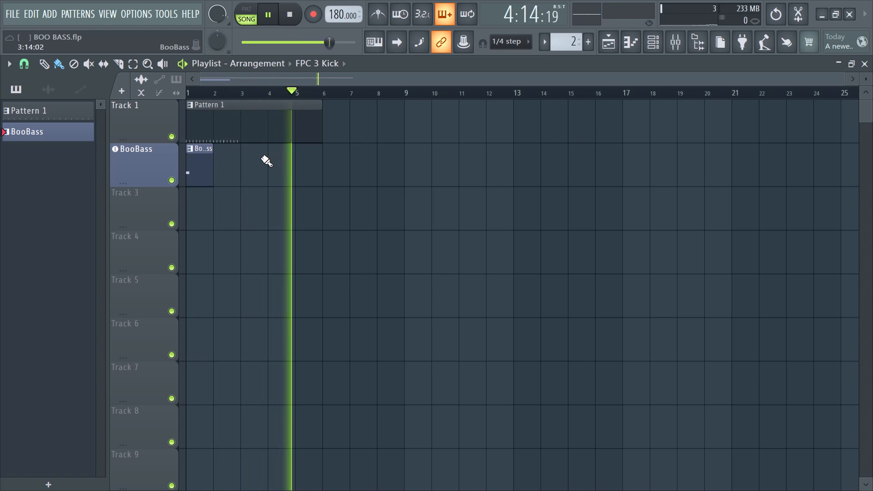
Place a second BooBass clip on the BooBass track, starting at bar 2 directly after the first one.
left_click(199, 162)
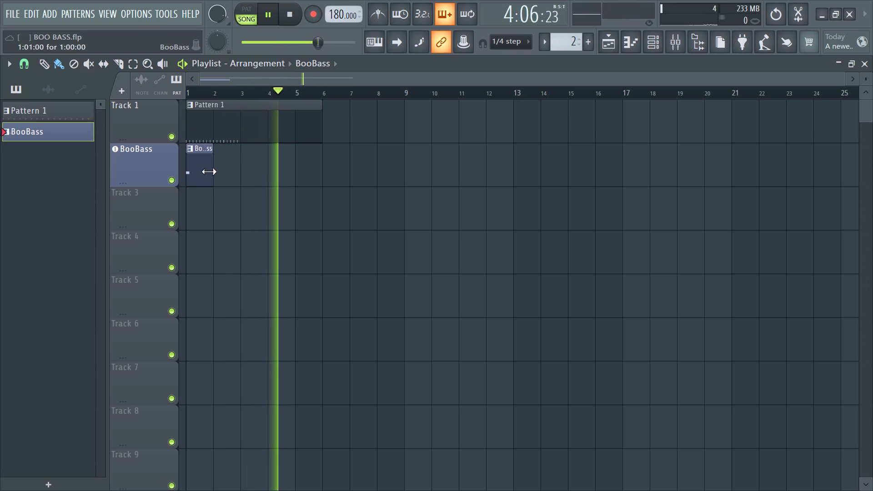
right_click(225, 173)
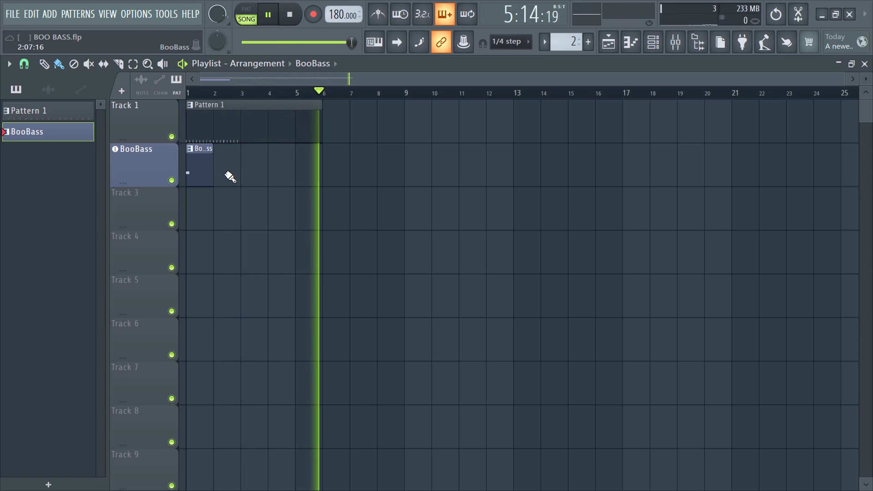
right_click(225, 173)
left_click(225, 173)
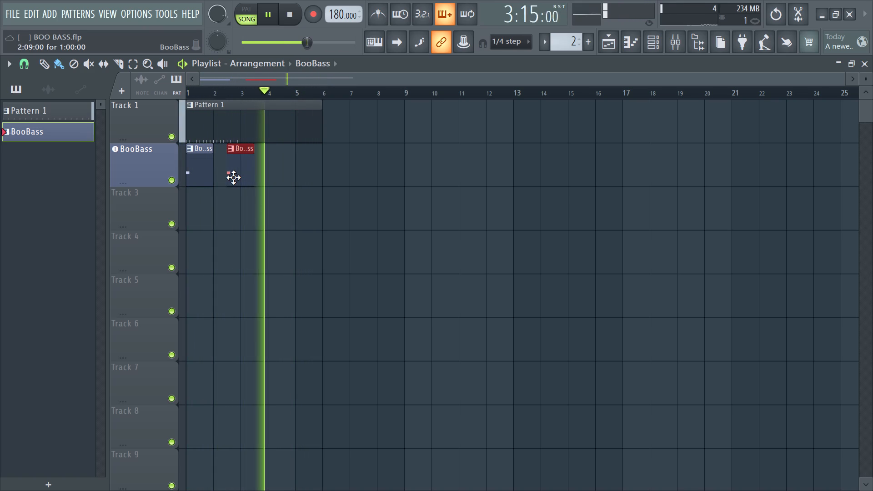
left_click_drag(233, 177, 224, 179)
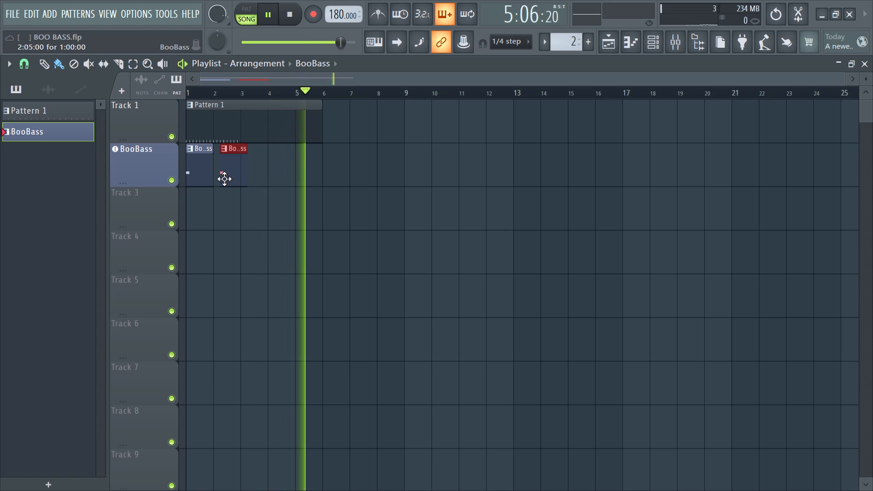
left_click_drag(224, 179, 216, 178)
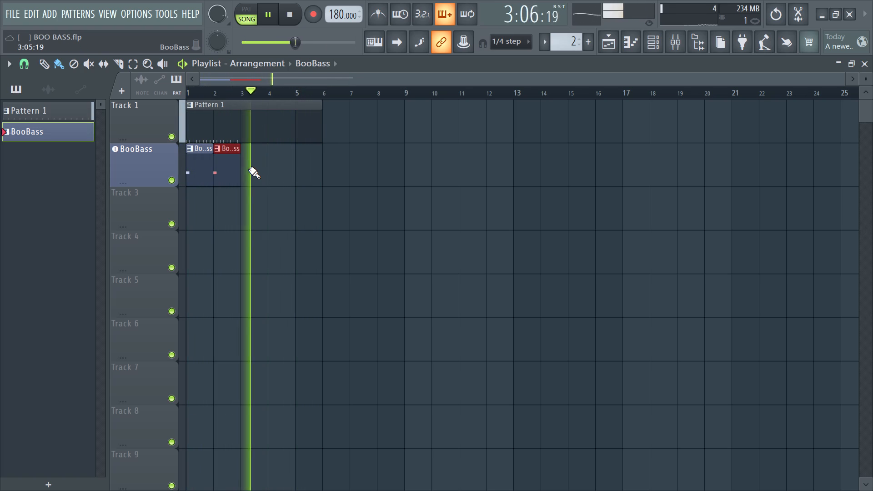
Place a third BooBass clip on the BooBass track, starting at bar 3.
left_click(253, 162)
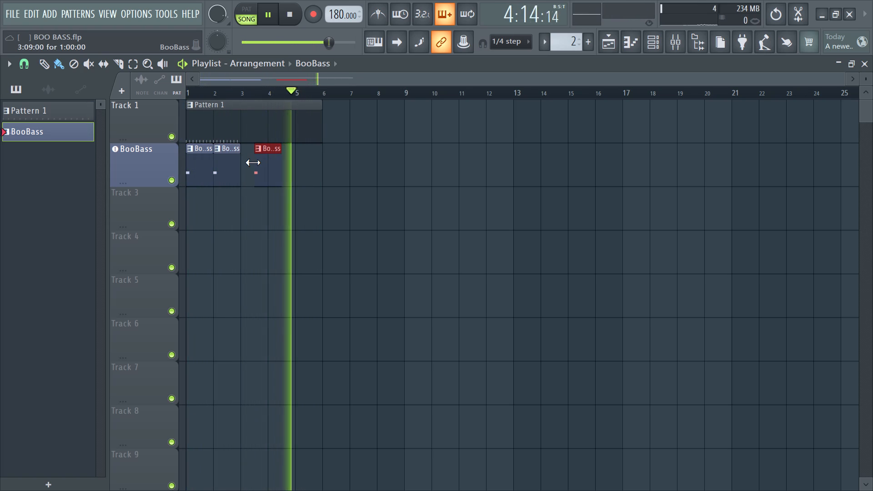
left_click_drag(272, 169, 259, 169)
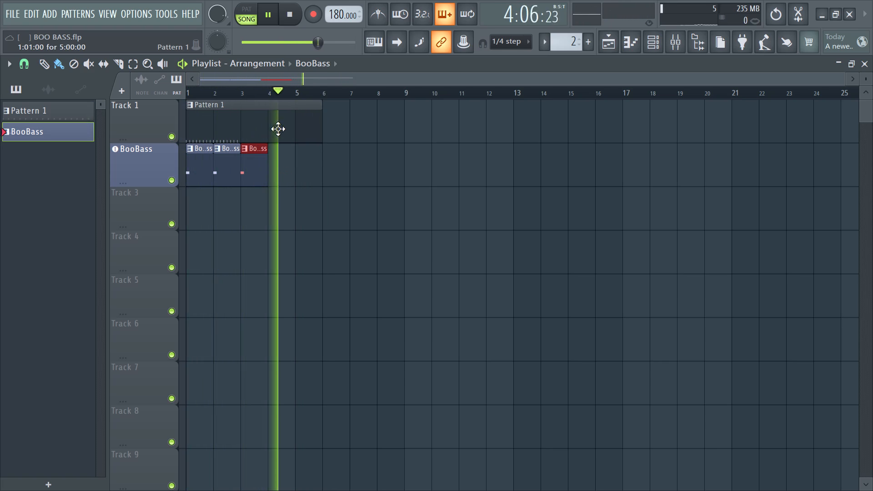
Shorten the Pattern 1 clip on Track 1 to two bars so it ends at bar 3.
left_click_drag(319, 130, 266, 134)
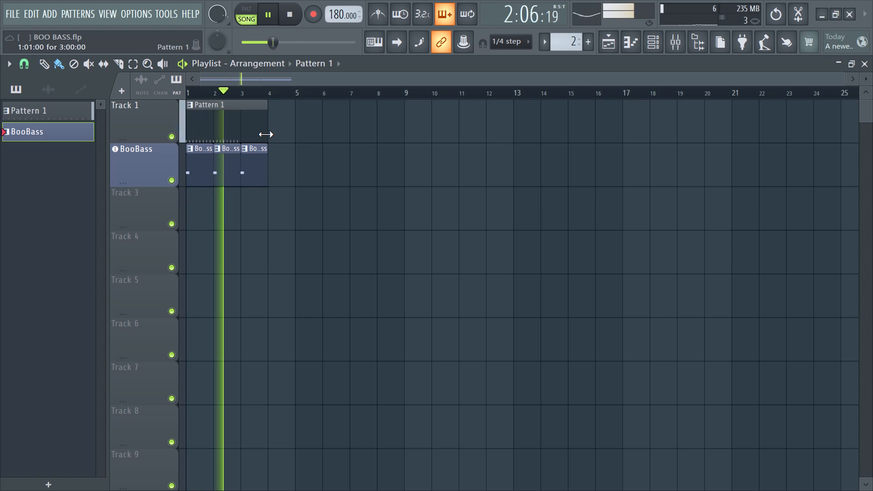
left_click_drag(266, 134, 265, 134)
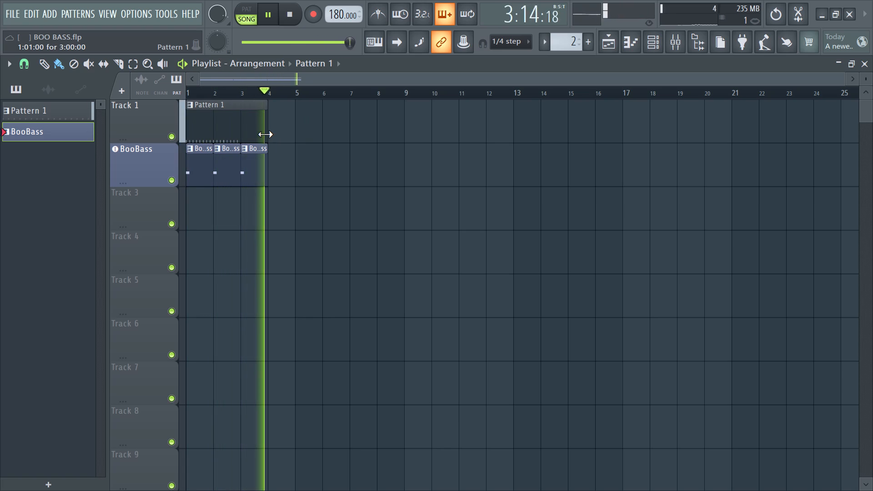
left_click_drag(265, 134, 247, 136)
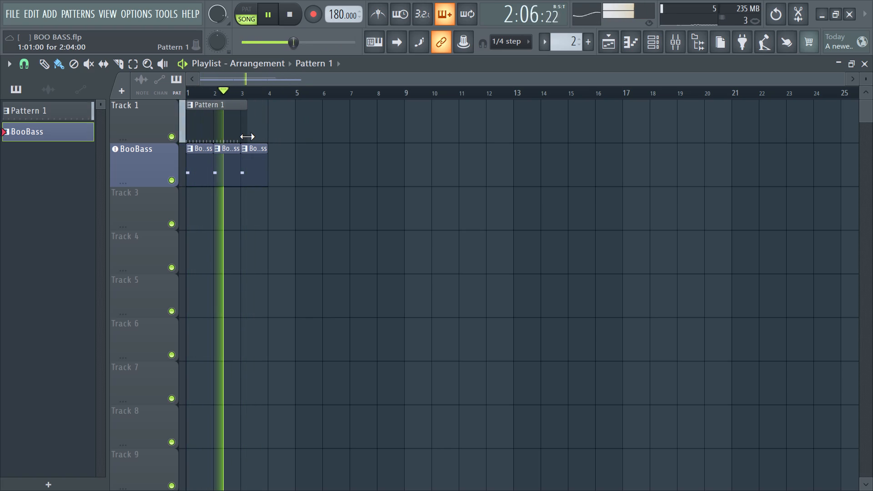
left_click_drag(247, 136, 238, 136)
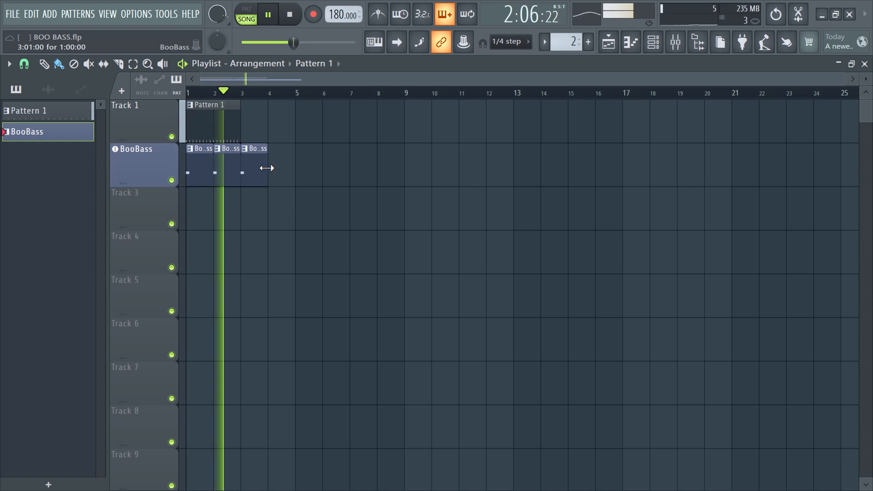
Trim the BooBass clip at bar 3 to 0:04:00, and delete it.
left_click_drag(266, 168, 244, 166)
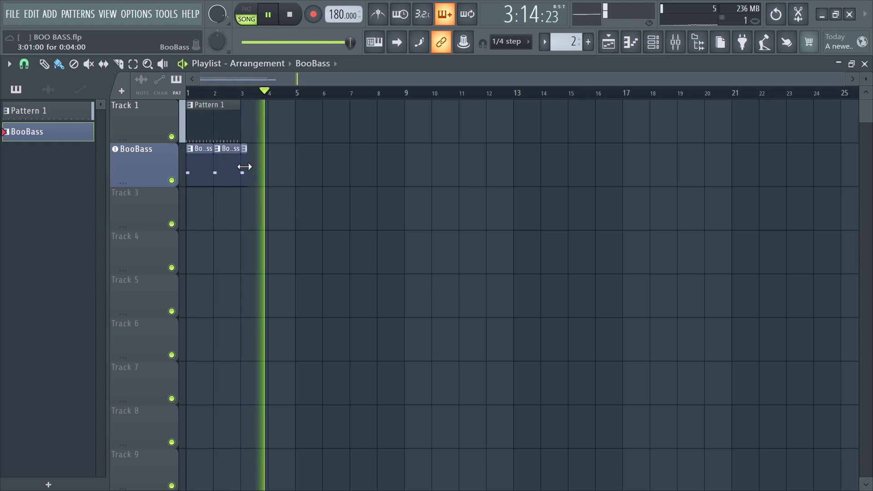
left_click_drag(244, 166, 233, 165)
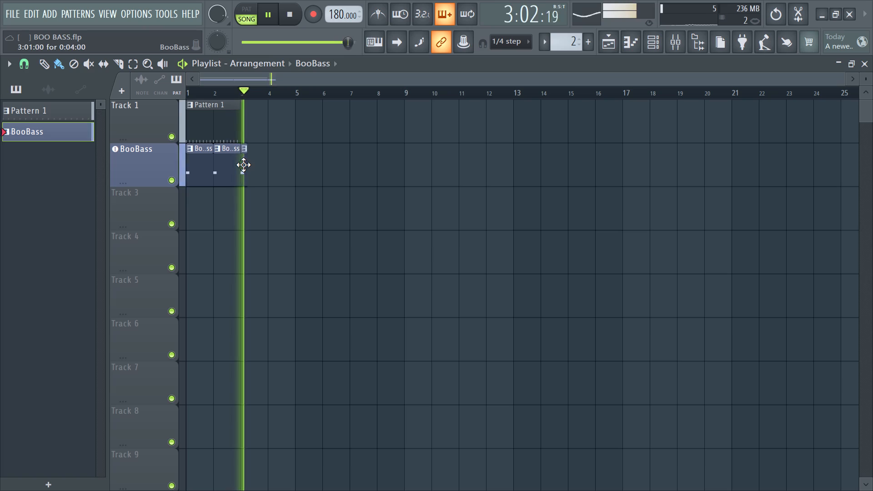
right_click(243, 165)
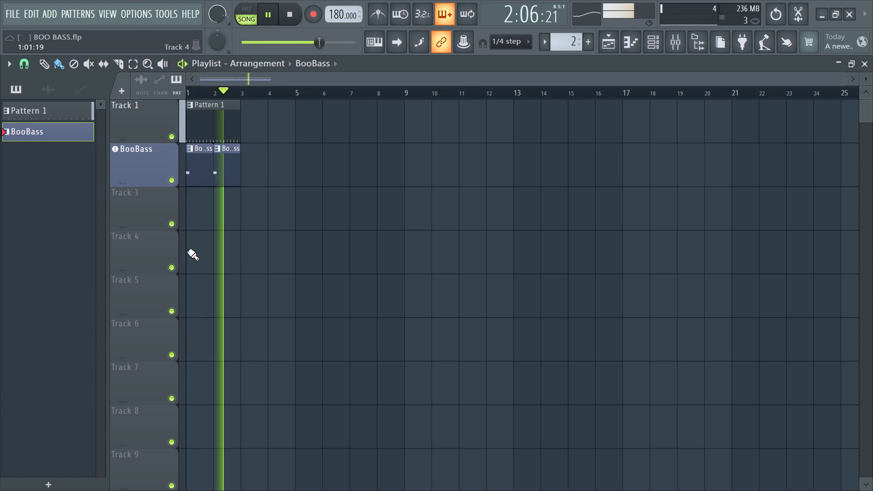
Open the BooBass pattern in a maximized Piano roll and pick its F10 note.
left_click(623, 37)
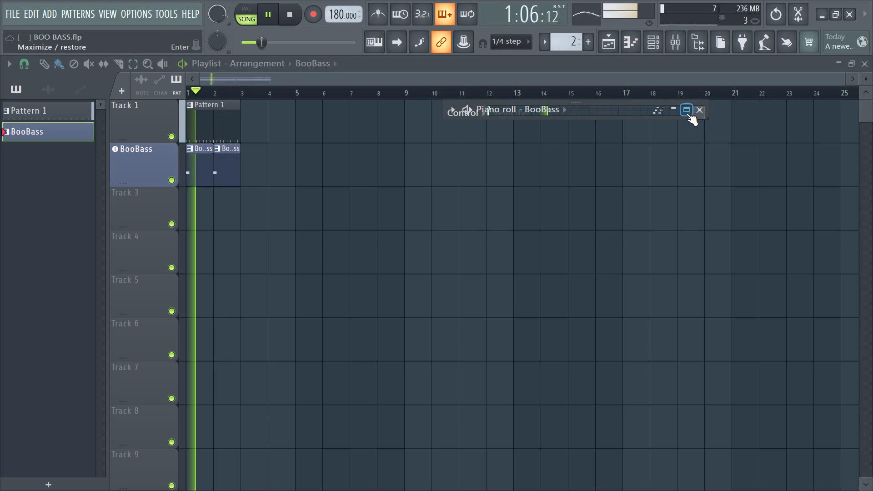
left_click(684, 112)
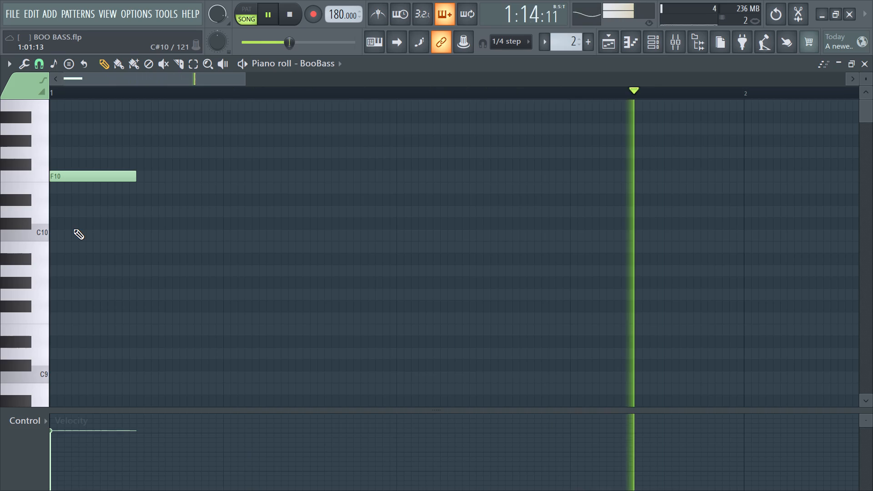
left_click(74, 174)
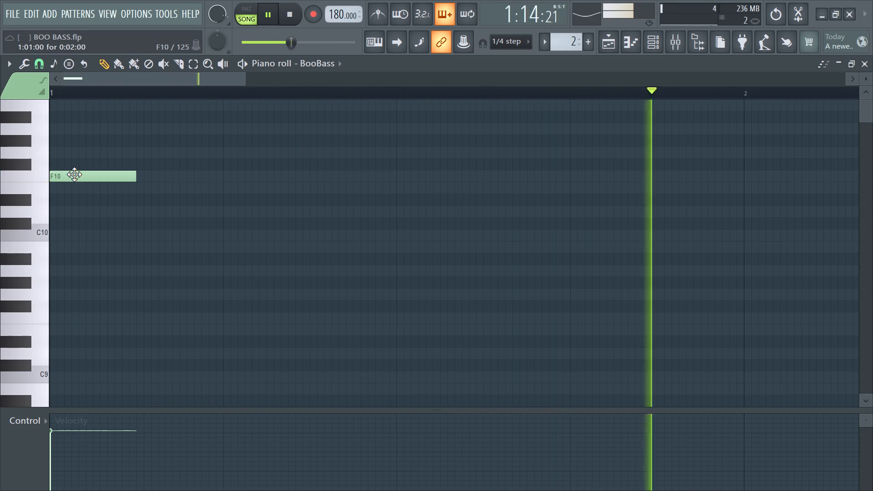
left_click(74, 177)
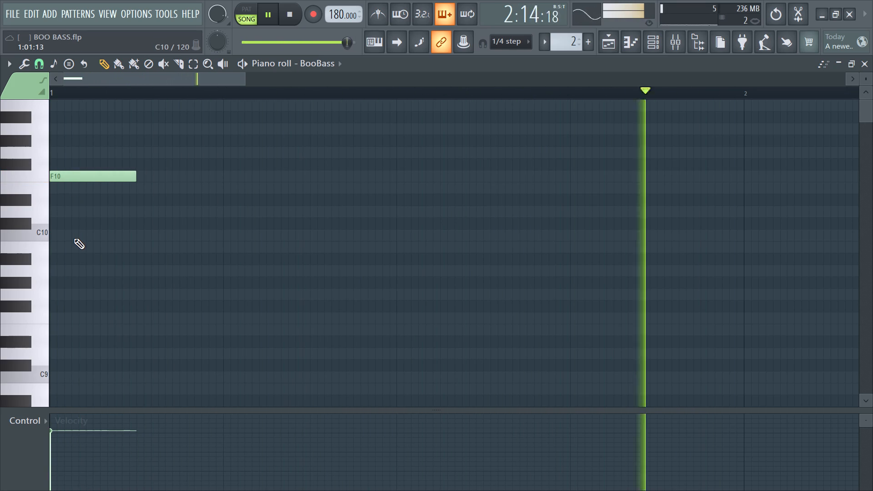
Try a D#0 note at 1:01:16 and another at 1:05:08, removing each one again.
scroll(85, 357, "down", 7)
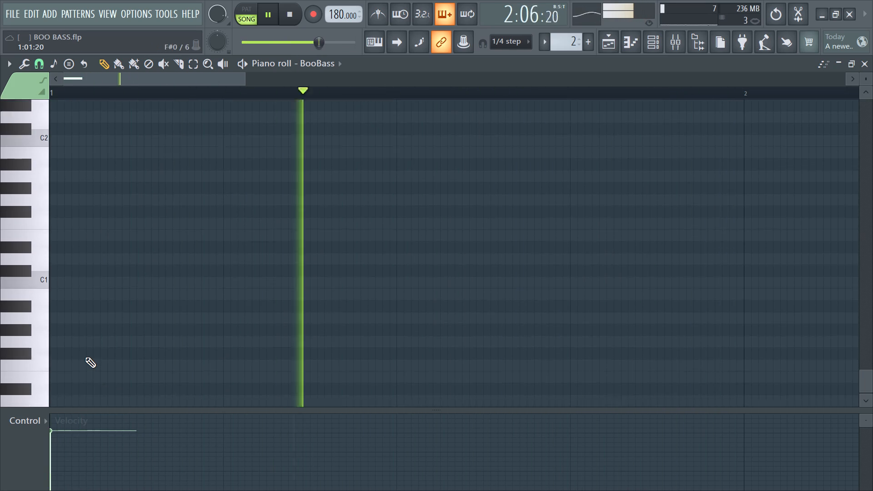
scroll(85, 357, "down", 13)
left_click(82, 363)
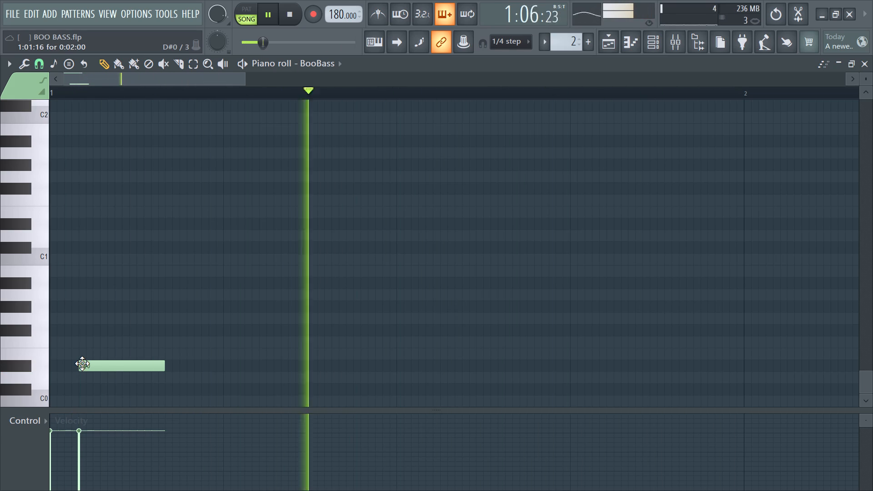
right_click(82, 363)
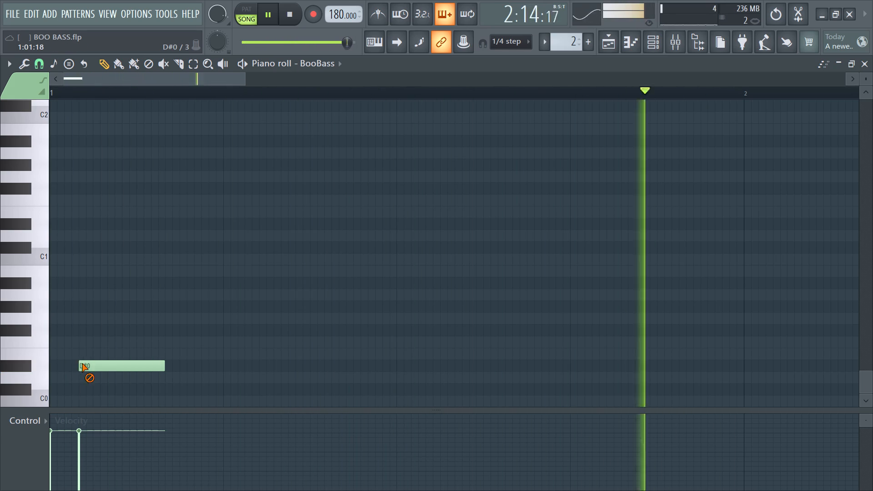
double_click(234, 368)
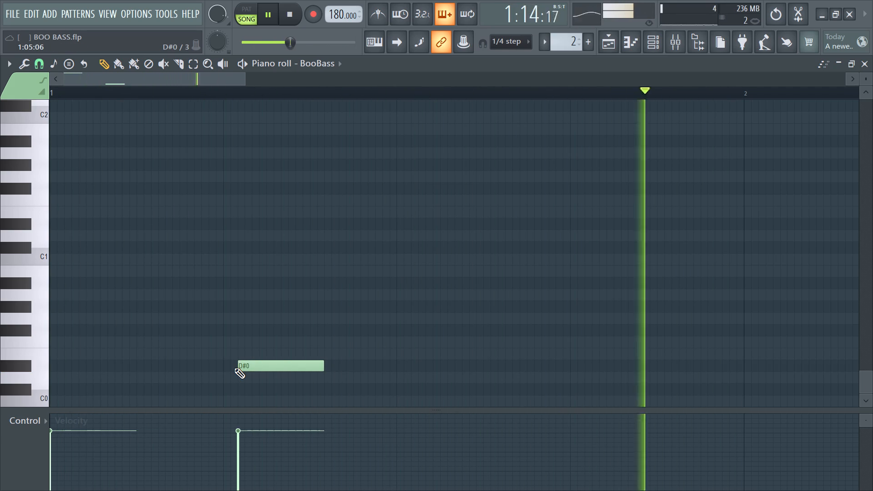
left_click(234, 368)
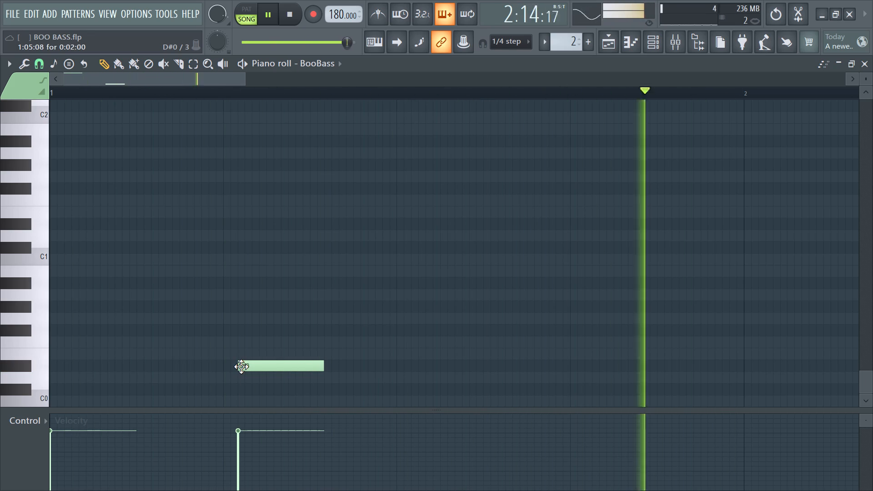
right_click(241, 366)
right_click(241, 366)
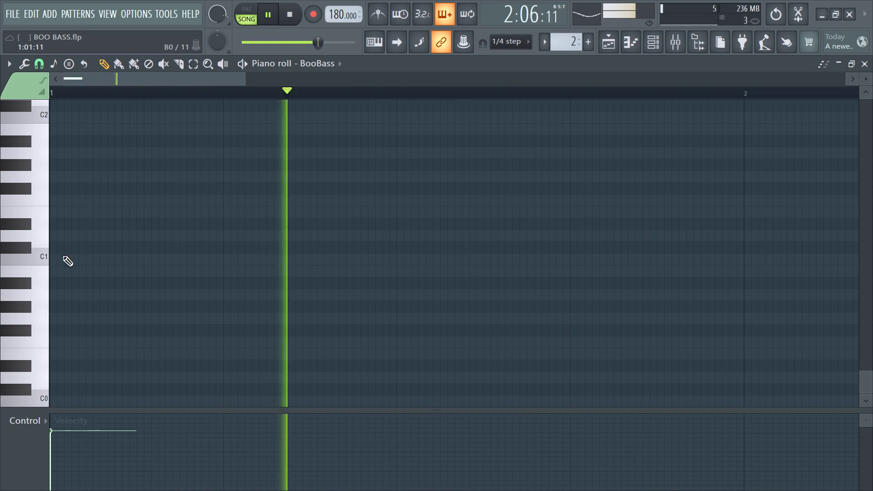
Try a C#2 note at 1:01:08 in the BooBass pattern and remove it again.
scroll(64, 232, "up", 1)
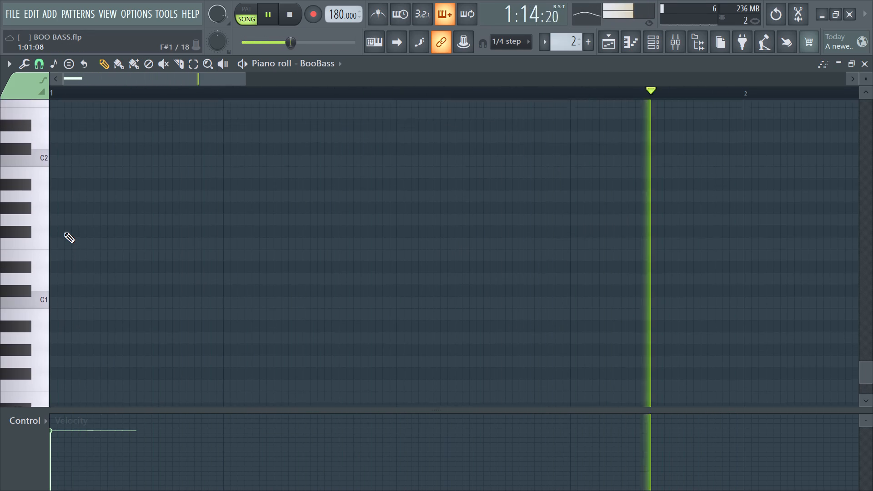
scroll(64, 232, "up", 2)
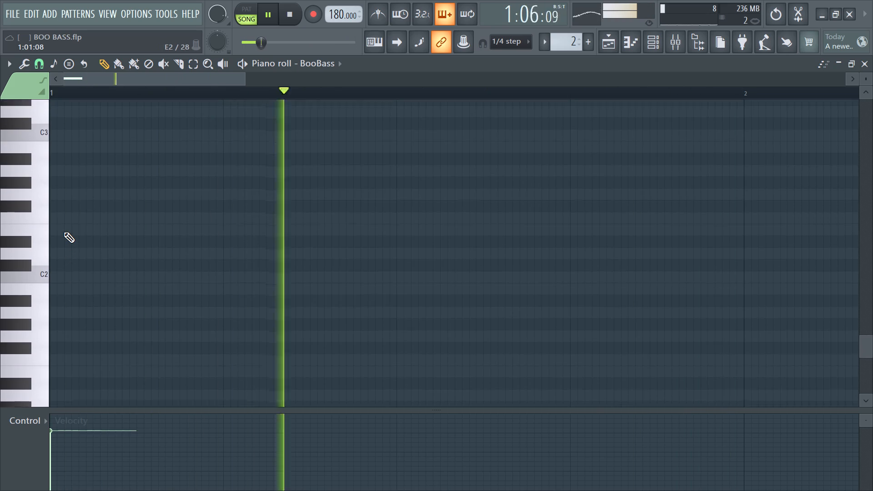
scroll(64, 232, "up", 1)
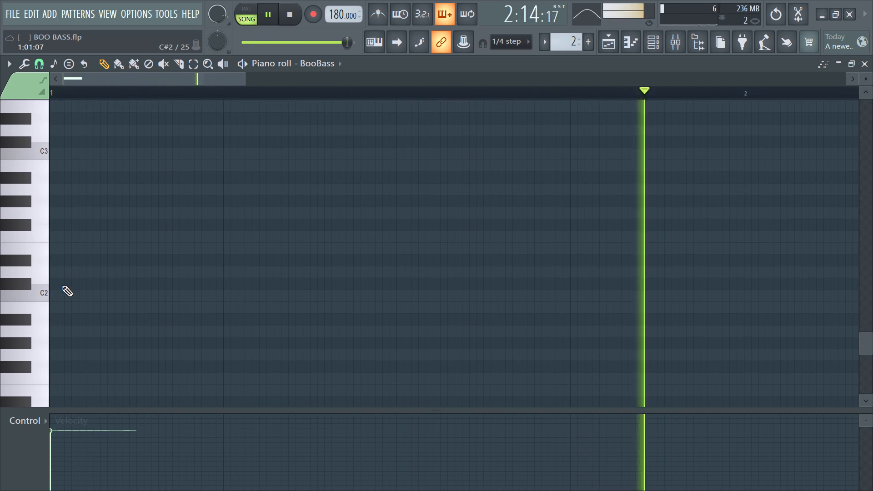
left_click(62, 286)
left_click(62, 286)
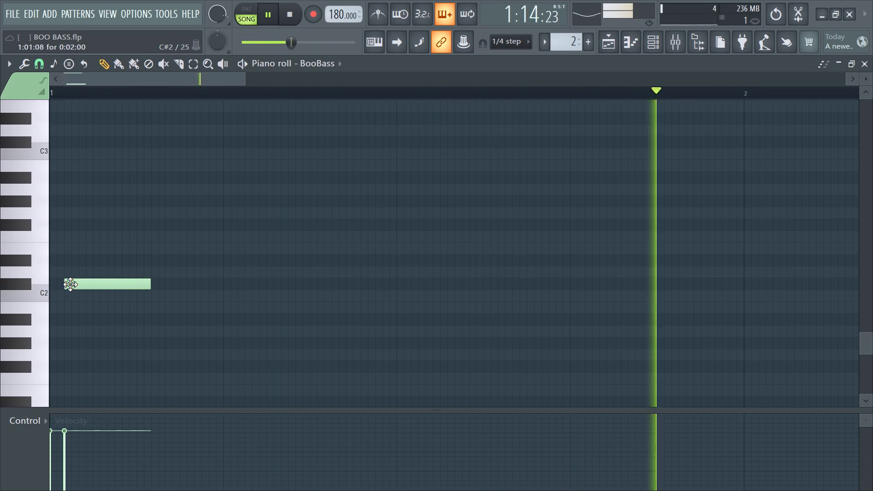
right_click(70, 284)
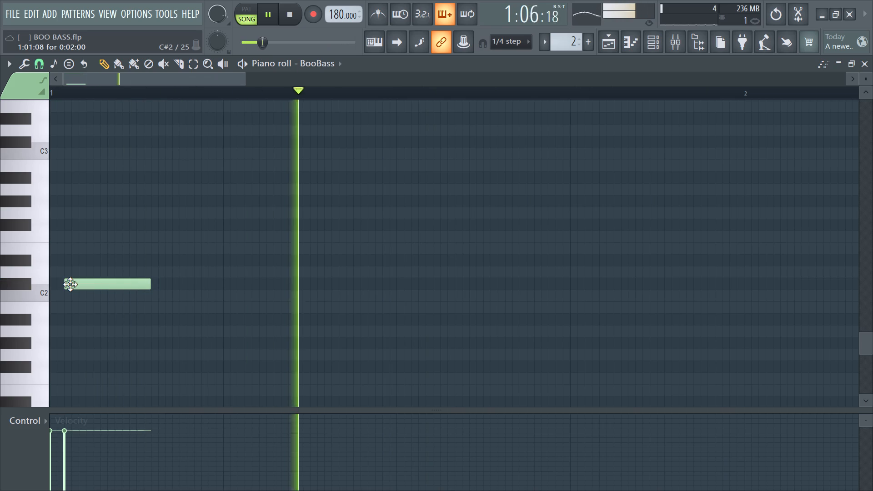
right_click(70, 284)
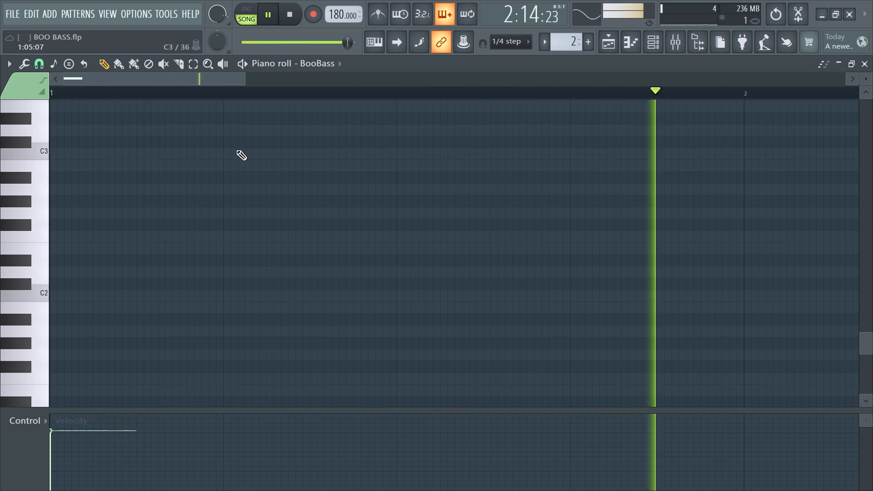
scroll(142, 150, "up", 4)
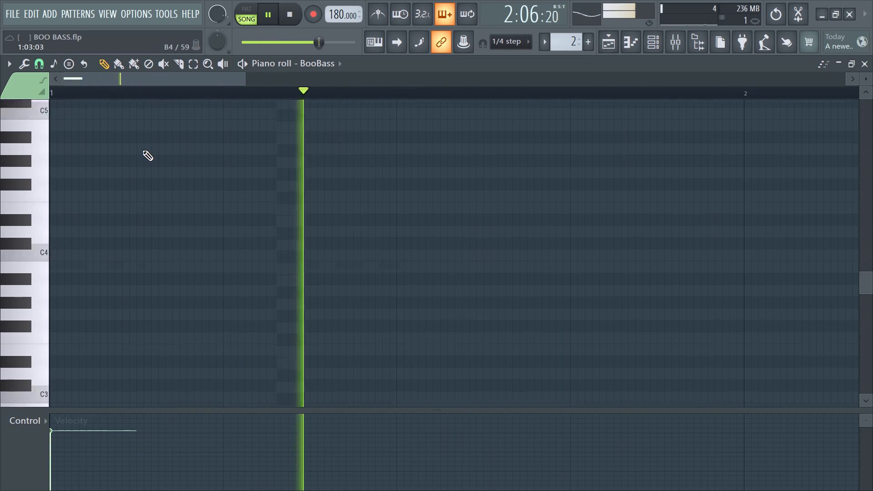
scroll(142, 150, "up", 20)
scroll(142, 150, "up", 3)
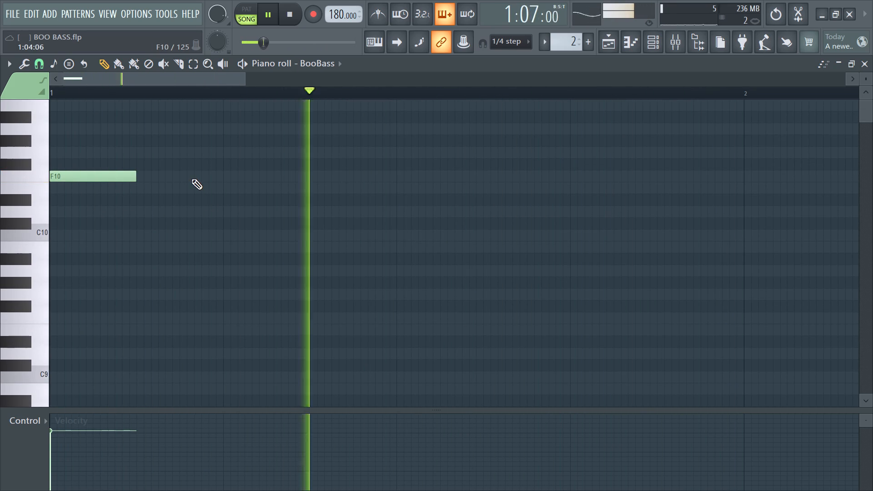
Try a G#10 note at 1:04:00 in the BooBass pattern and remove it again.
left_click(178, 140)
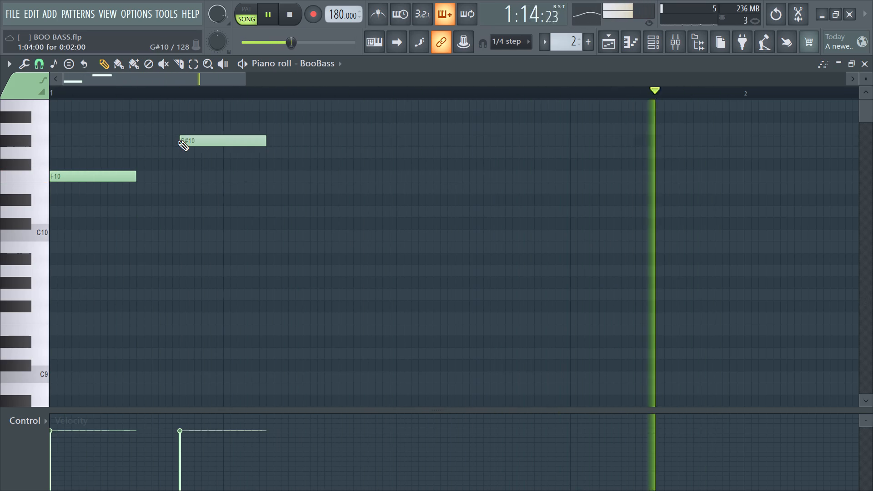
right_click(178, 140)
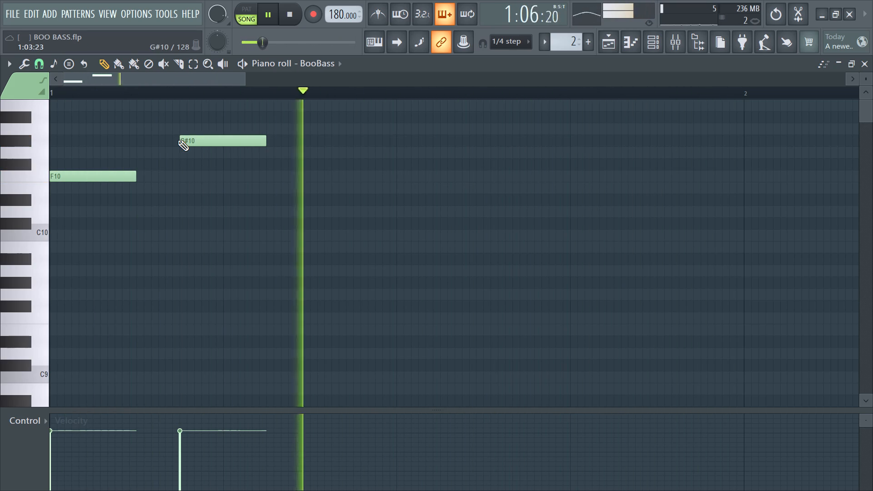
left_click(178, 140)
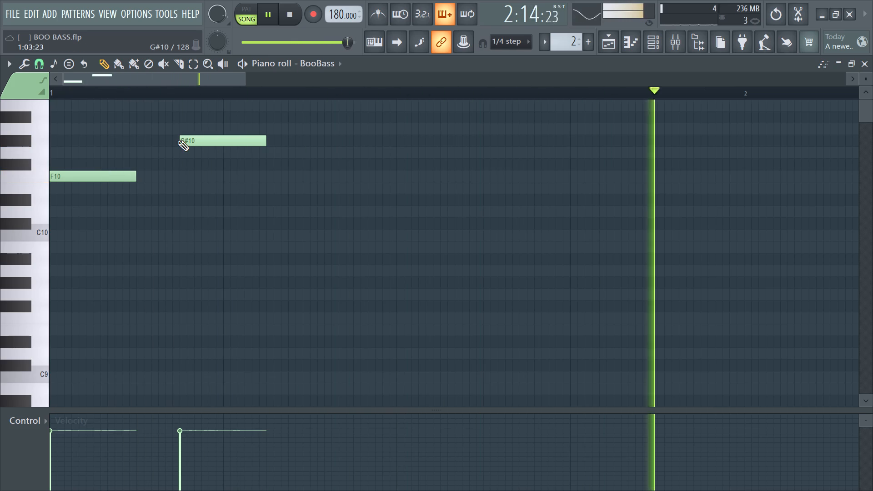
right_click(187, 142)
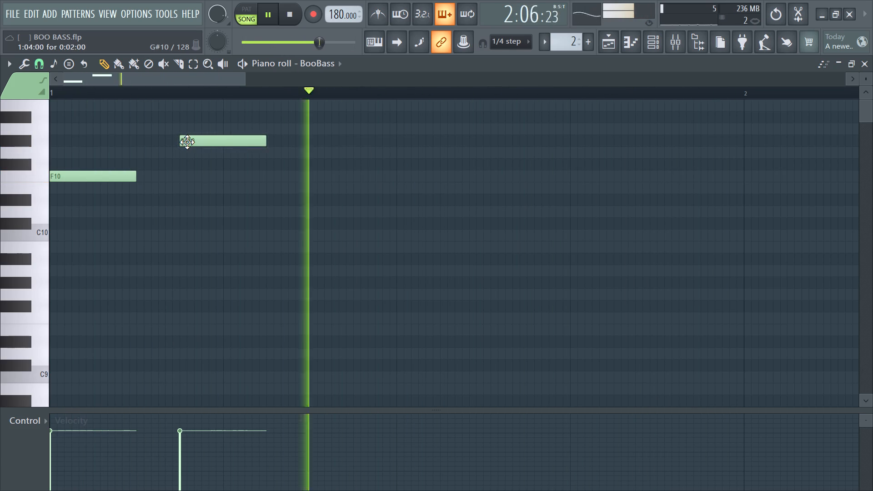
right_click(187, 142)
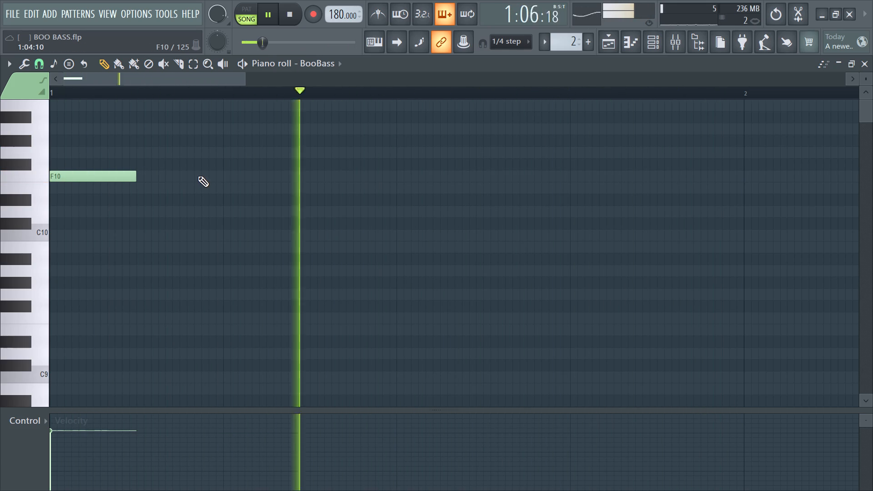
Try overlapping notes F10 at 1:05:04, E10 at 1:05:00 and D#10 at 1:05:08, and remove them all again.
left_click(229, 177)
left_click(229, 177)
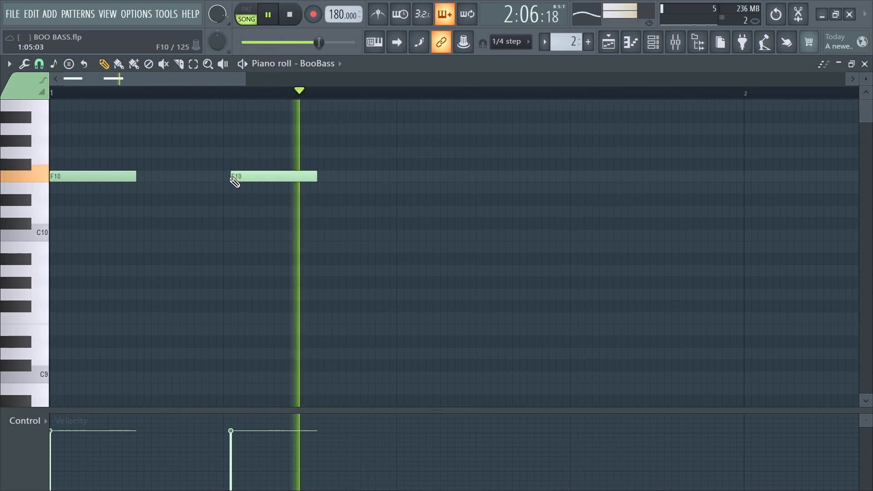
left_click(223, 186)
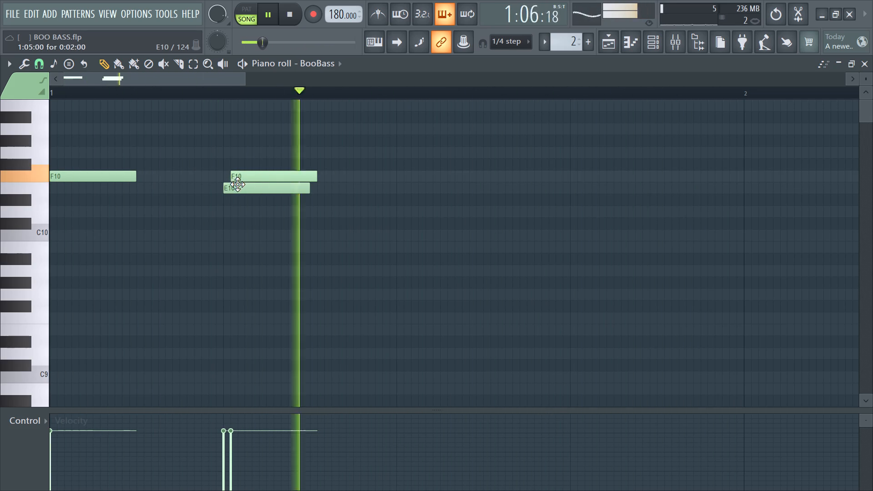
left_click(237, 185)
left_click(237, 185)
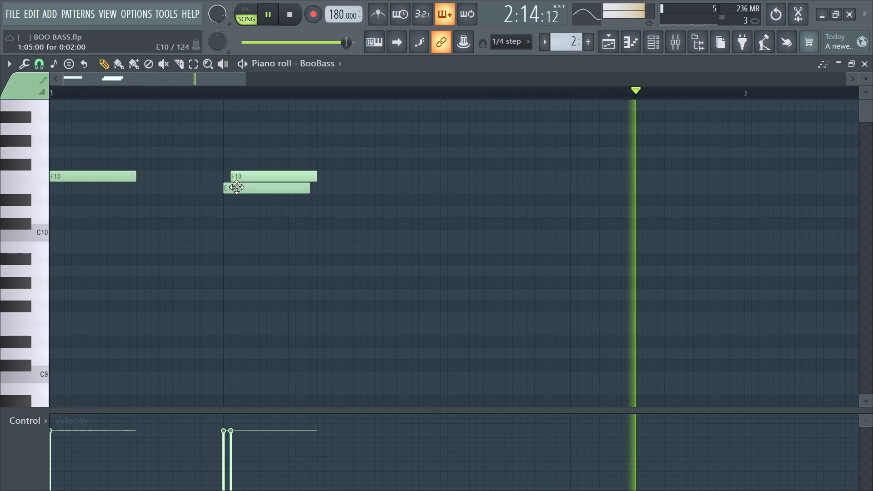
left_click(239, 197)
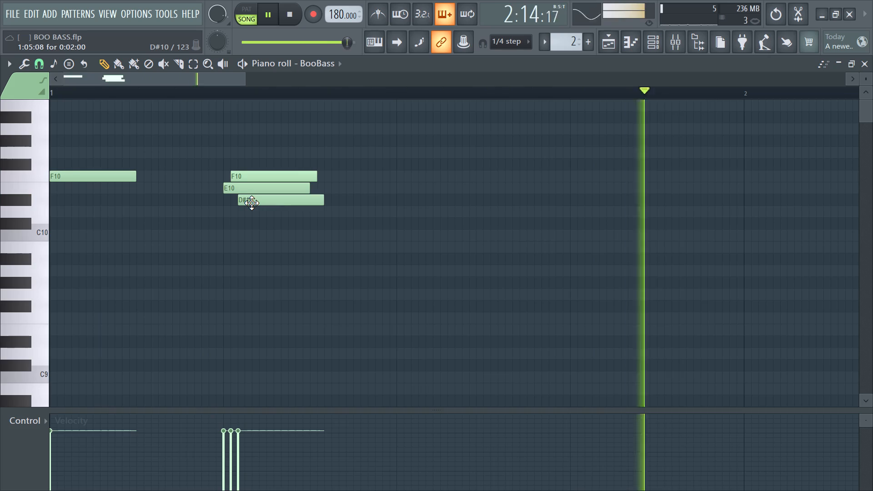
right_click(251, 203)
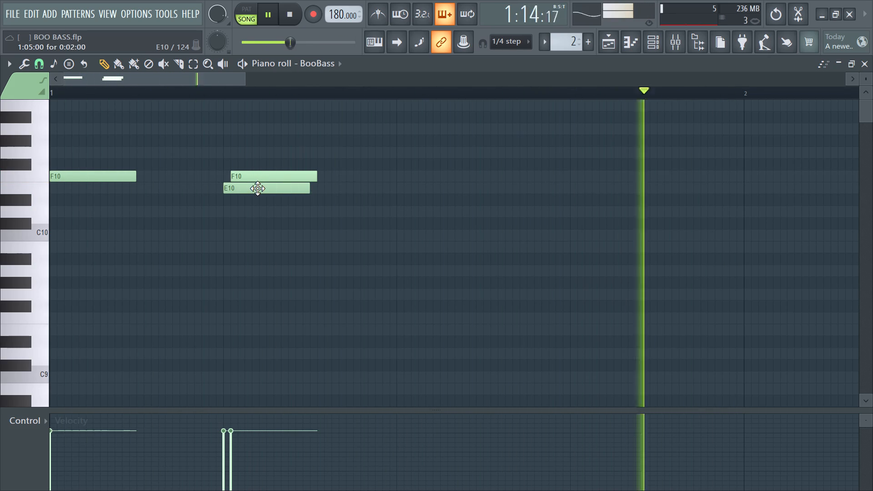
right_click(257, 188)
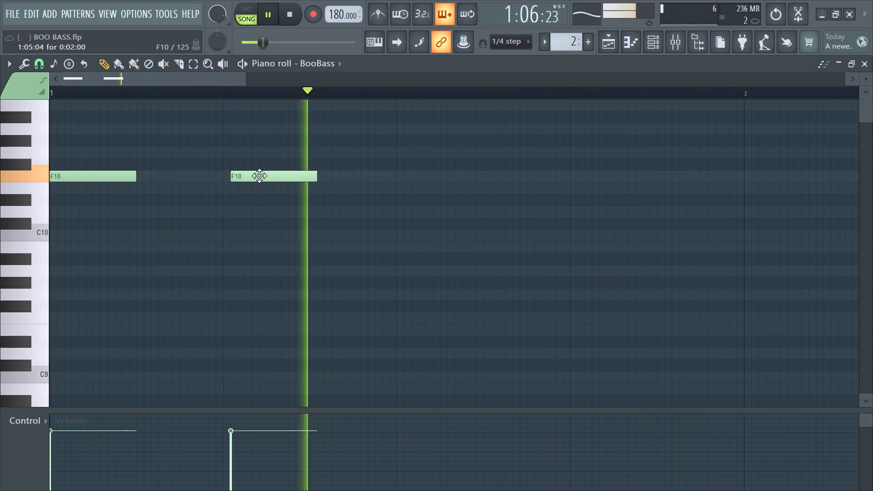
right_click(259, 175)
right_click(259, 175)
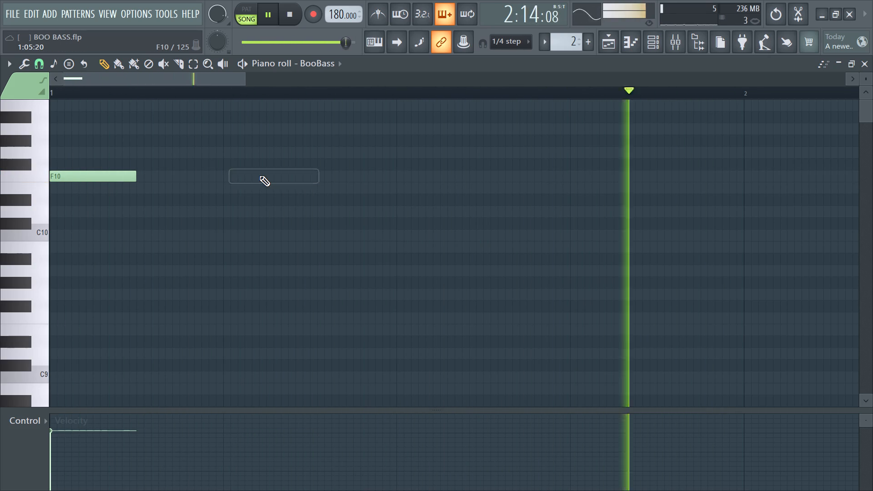
Add a second F10 note at about 1:09:07 in the BooBass pattern.
left_click(410, 177)
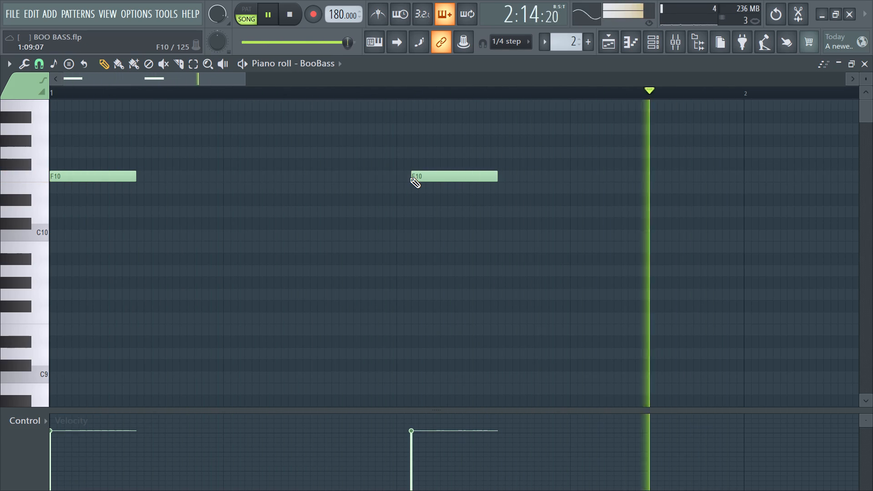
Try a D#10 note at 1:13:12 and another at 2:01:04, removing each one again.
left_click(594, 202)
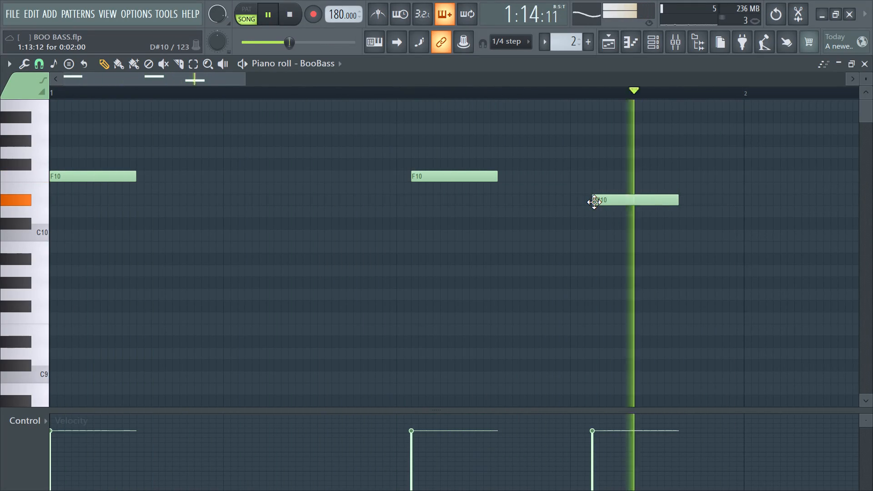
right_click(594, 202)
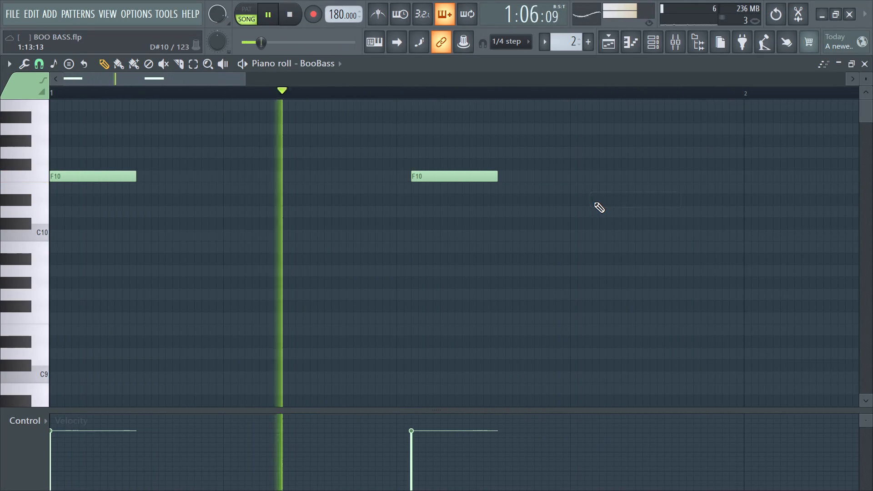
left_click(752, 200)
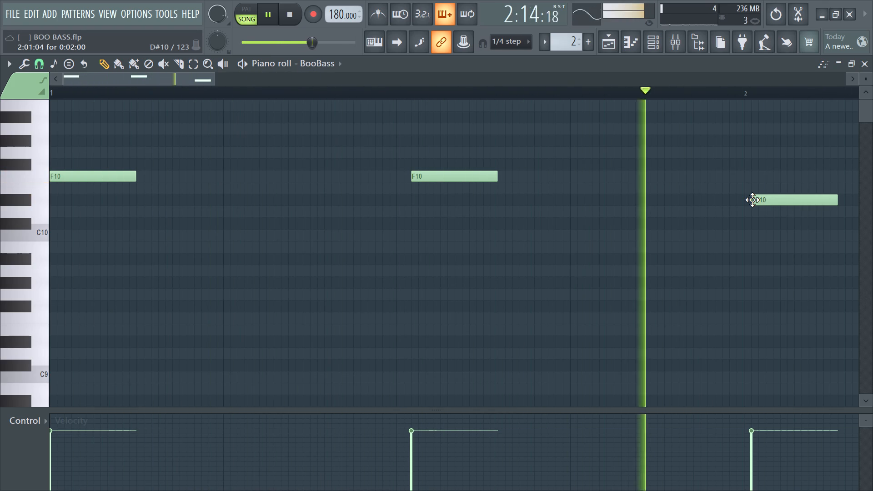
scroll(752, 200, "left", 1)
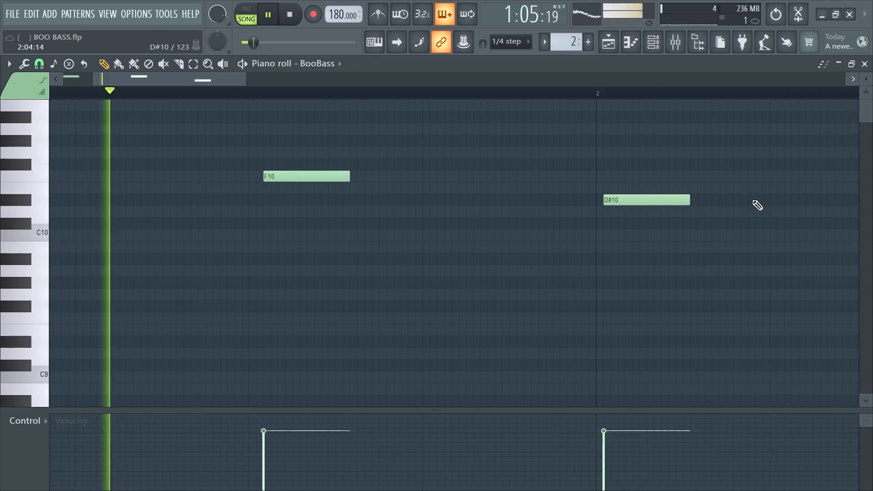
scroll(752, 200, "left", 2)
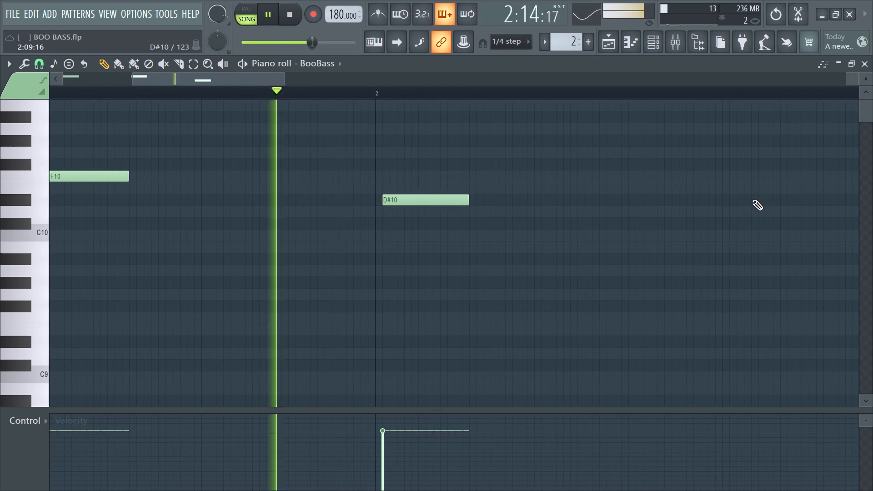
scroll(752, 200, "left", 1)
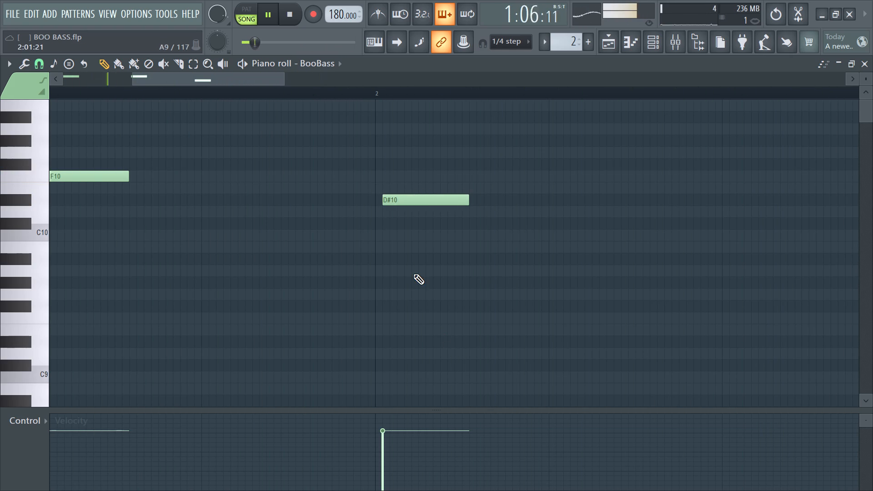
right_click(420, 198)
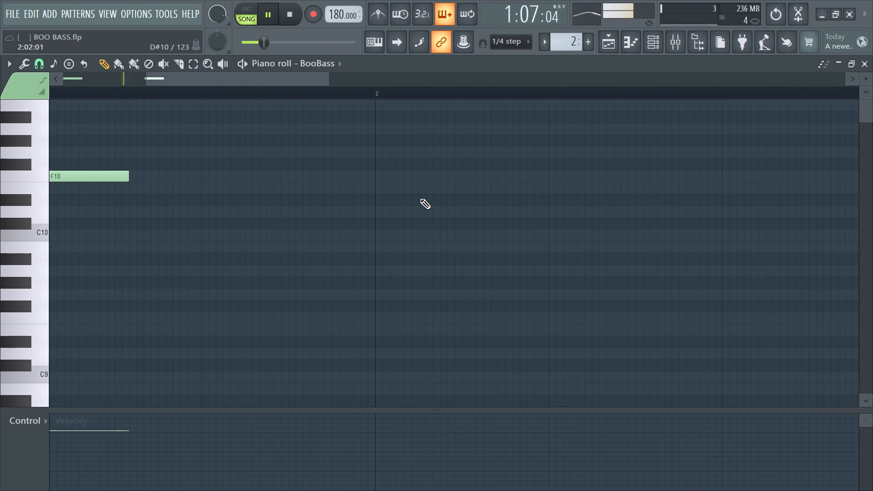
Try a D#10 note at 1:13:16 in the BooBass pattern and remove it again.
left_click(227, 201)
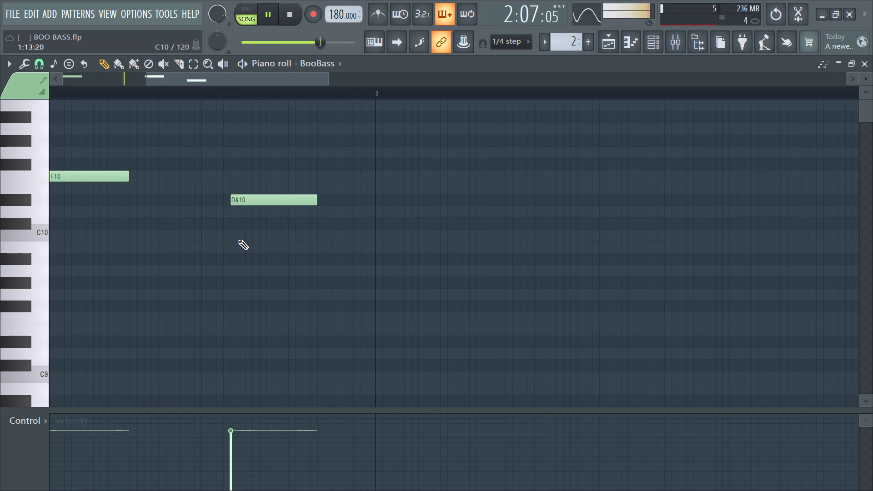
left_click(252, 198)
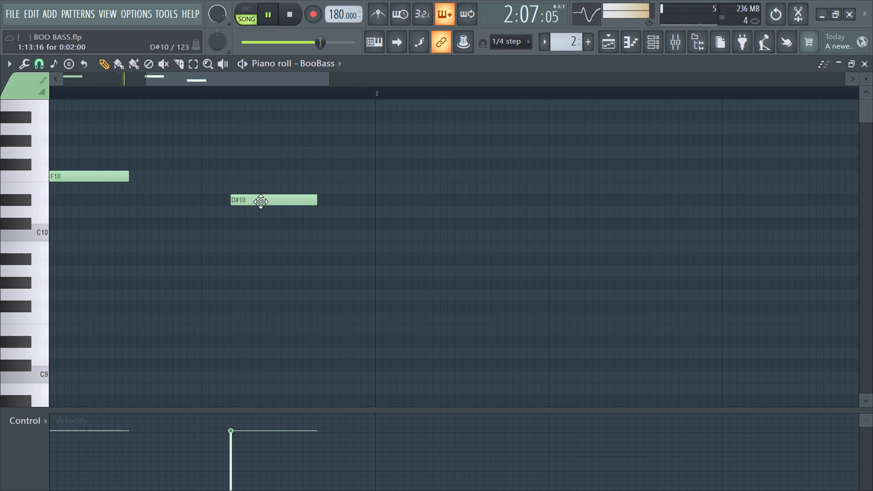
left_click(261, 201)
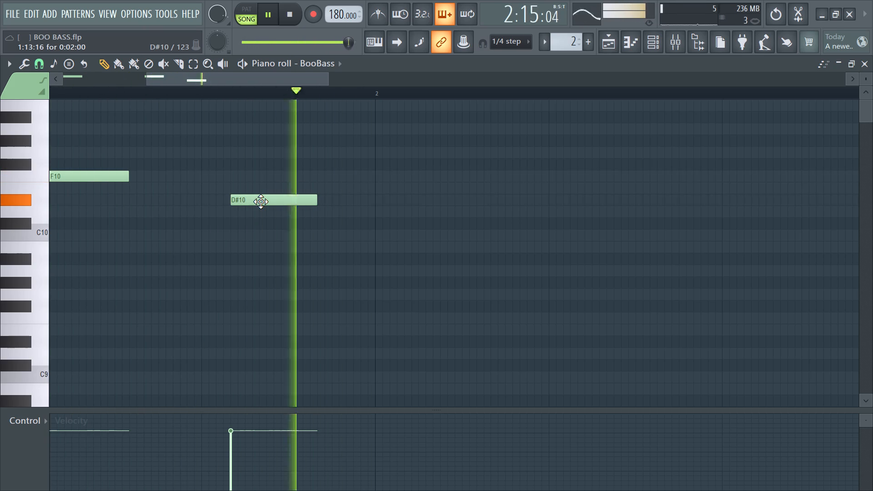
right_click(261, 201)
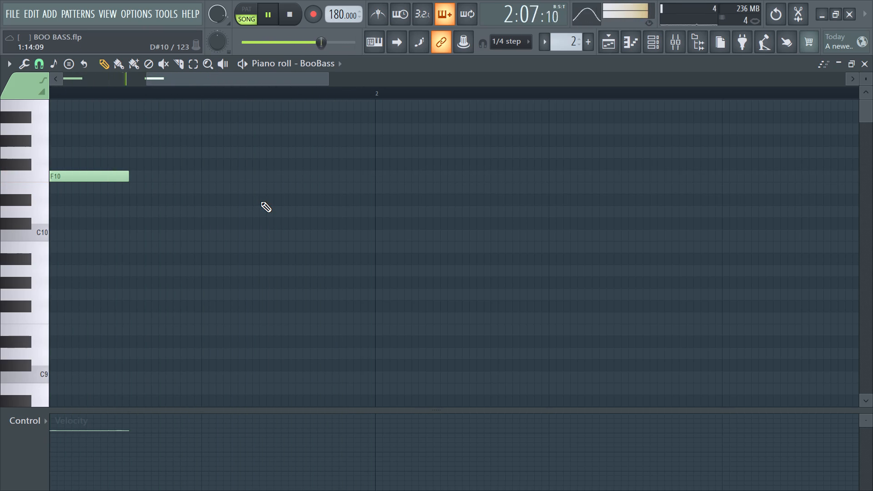
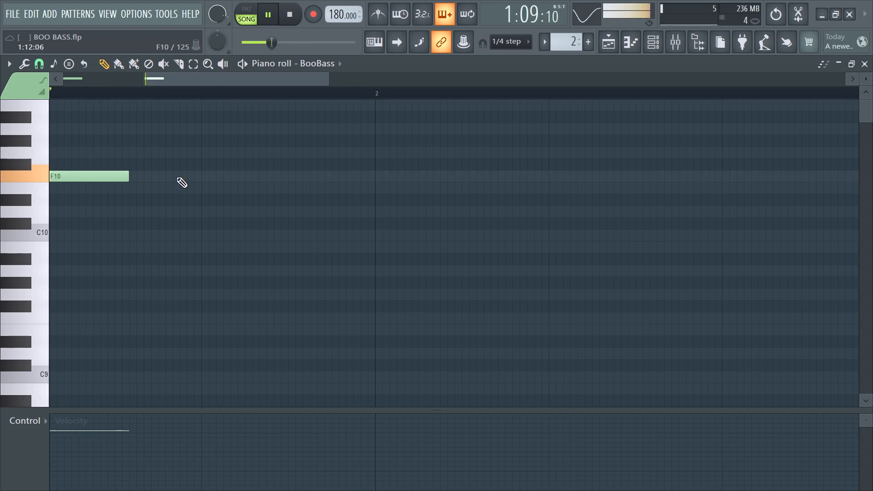
Add another F10 note at 1:13:04 in the BooBass pattern and stretch it to a length of 0:06:00.
left_click(211, 173)
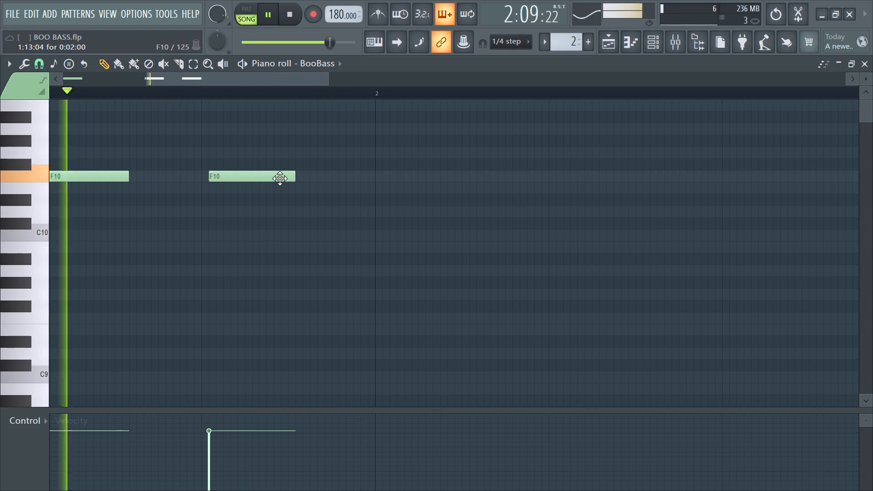
left_click_drag(295, 178, 502, 180)
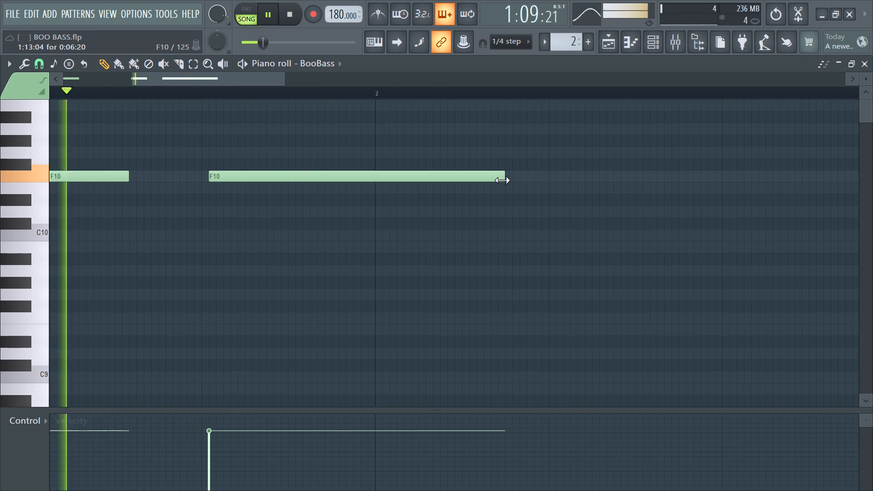
left_click_drag(502, 180, 466, 183)
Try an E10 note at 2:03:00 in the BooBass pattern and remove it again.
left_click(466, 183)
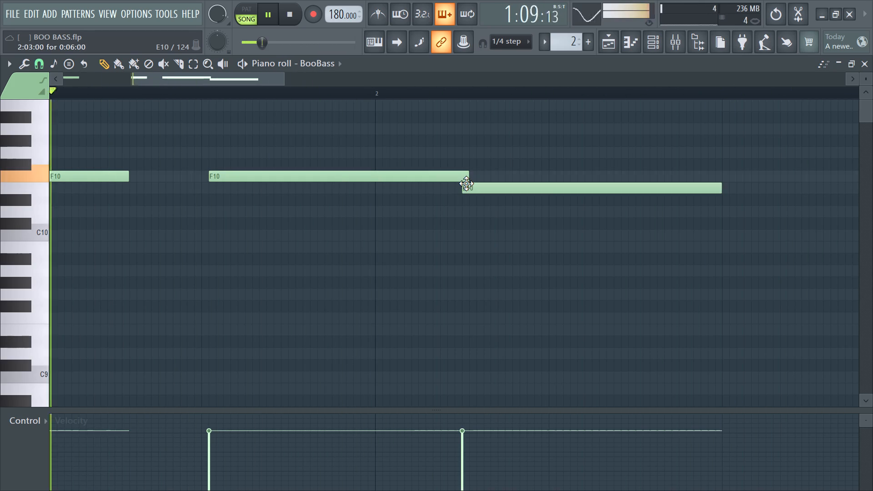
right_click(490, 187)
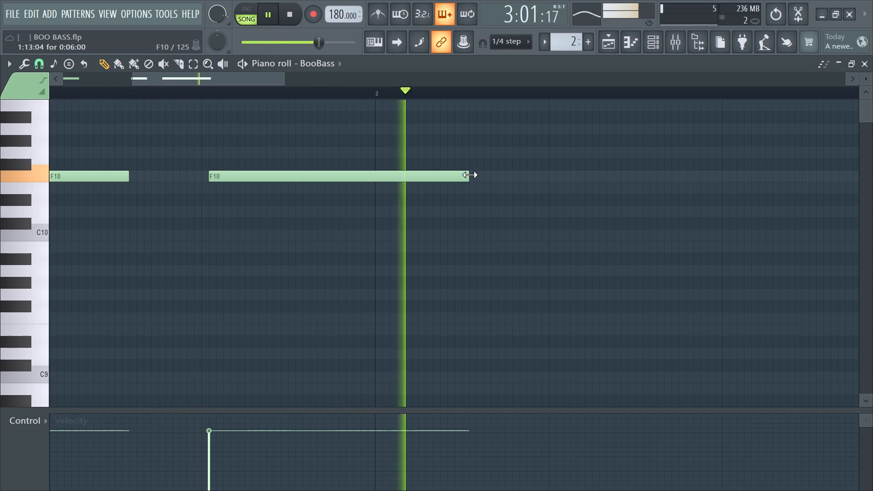
Shorten the F10 note at 1:13:04 to a length of 0:03:12, ending just before bar 2.
left_click_drag(467, 175, 467, 175)
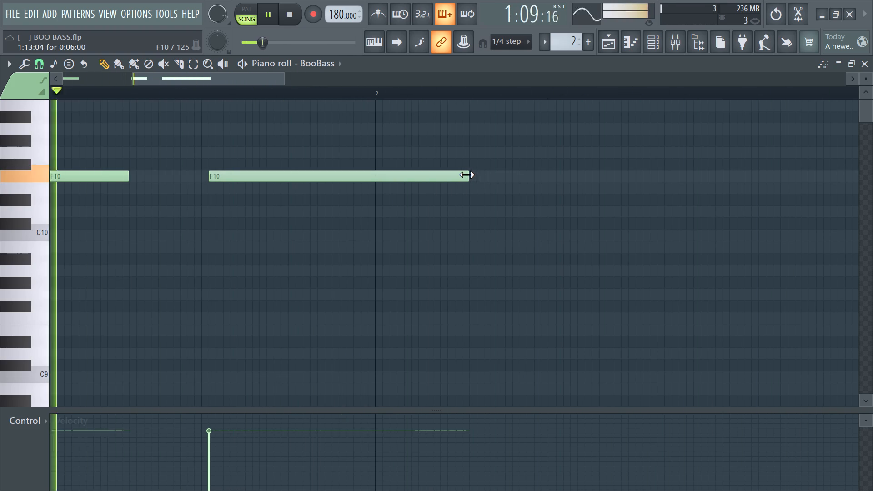
left_click_drag(467, 175, 413, 187)
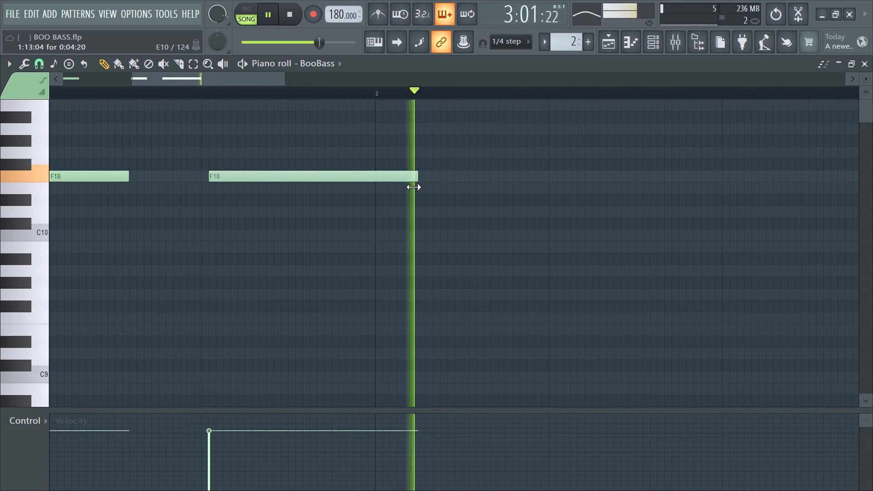
left_click_drag(413, 187, 409, 189)
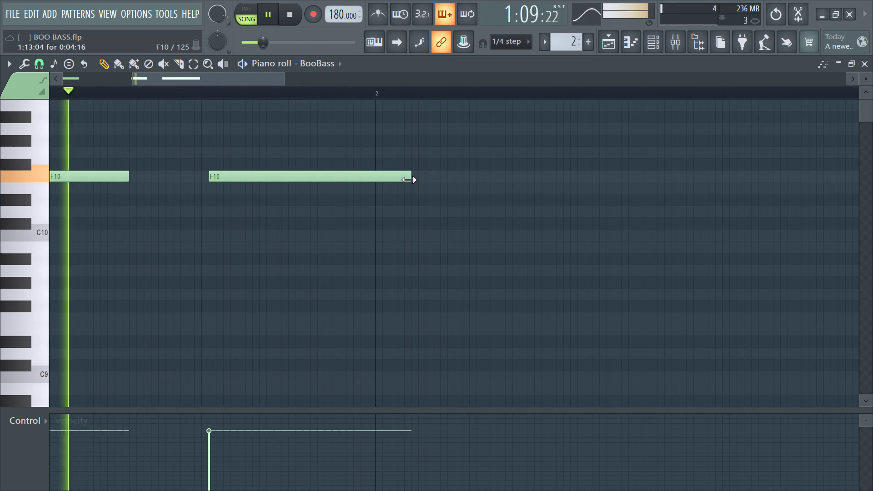
left_click_drag(409, 180, 382, 182)
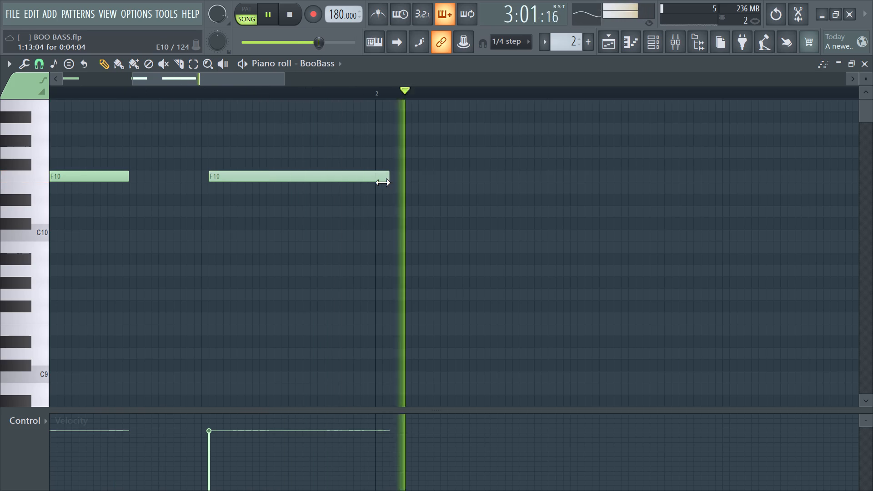
left_click_drag(382, 182, 358, 182)
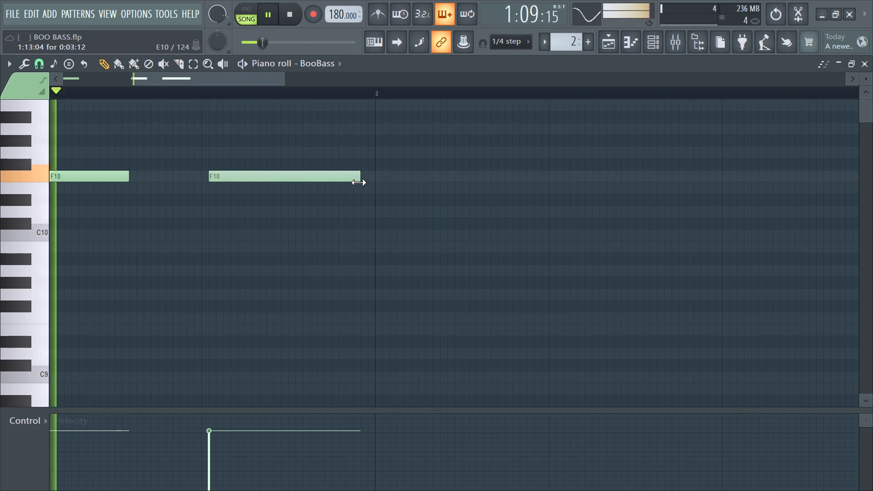
left_click_drag(358, 182, 356, 182)
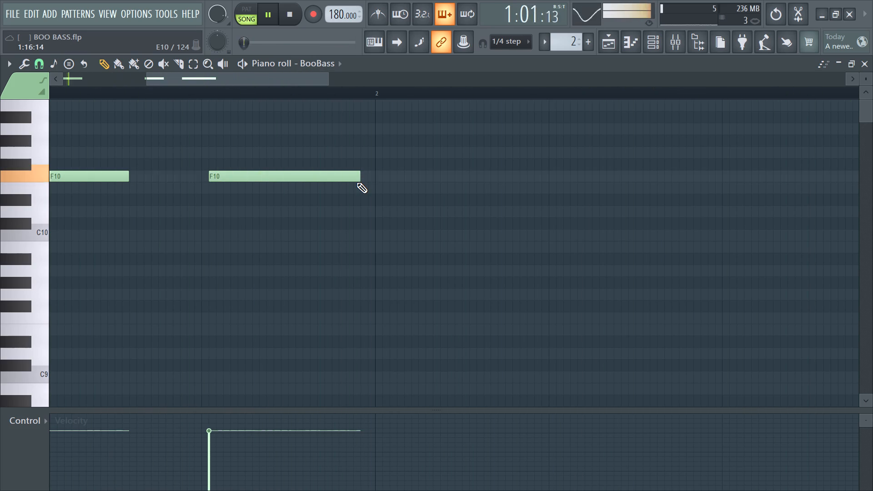